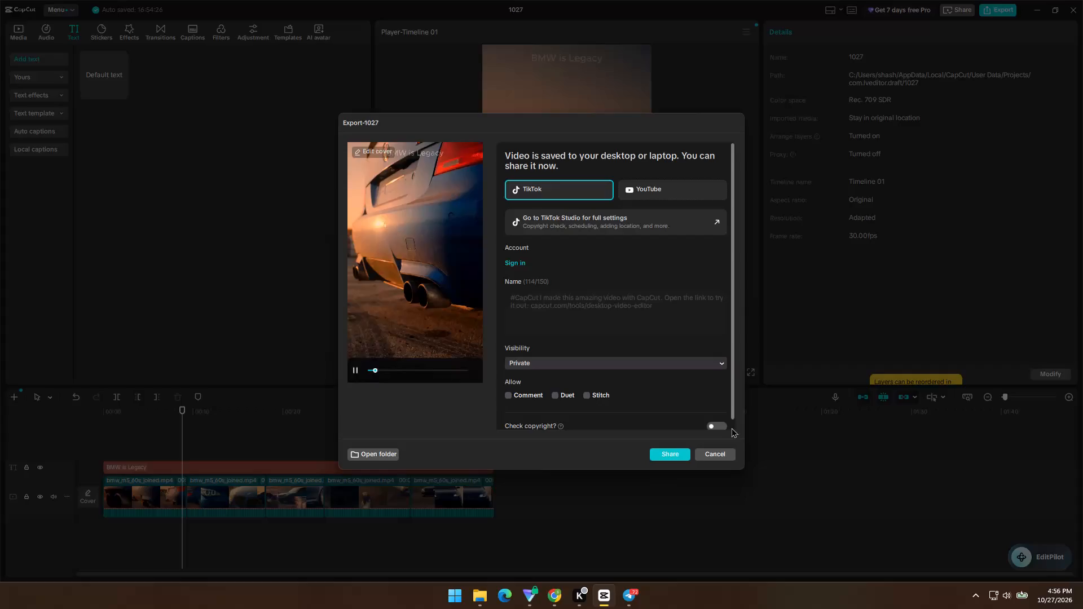
Dismiss the sharing prompt for the exported 1027 video without posting it to TikTok or YouTube.
left_click(706, 456)
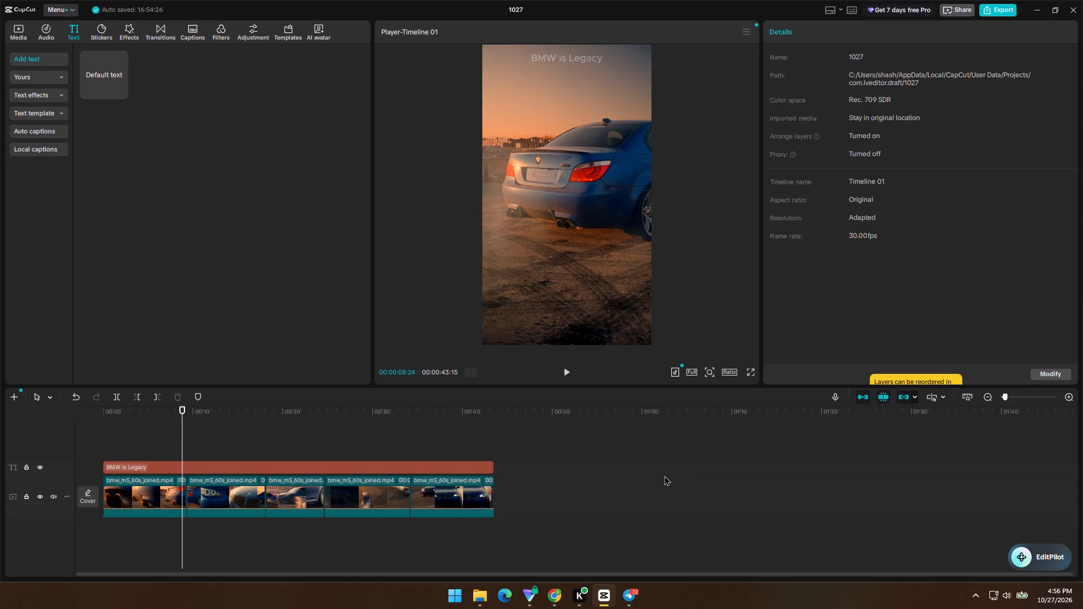
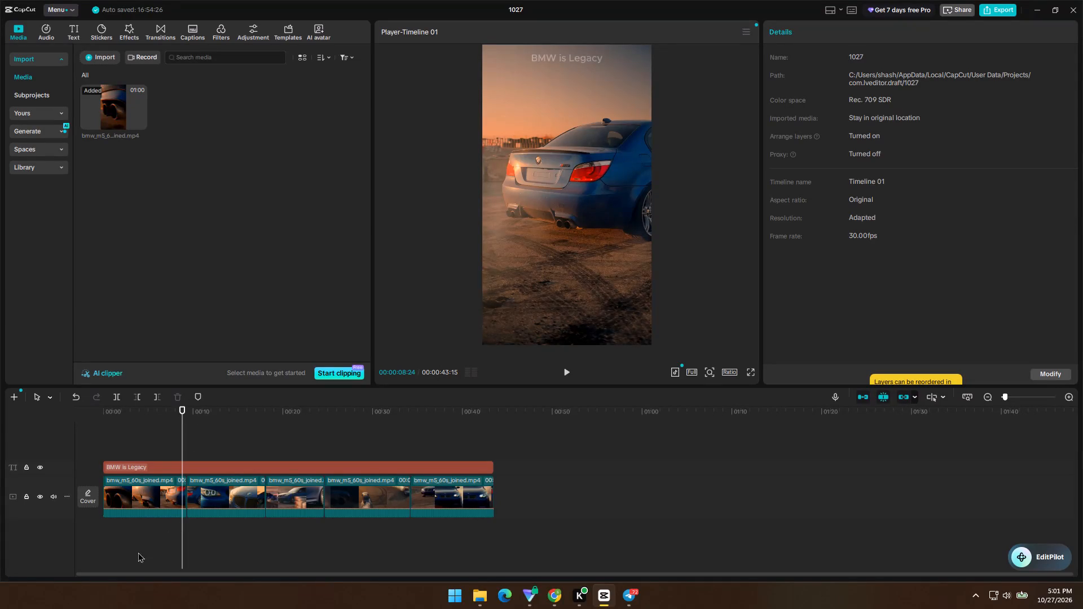
Clear the BMW is Legacy title and all BMW clips from the timeline, and delete the bmw_m5 video from the project media.
left_click_drag(138, 543, 164, 417)
left_click_drag(164, 417, 533, 440)
key("Delete")
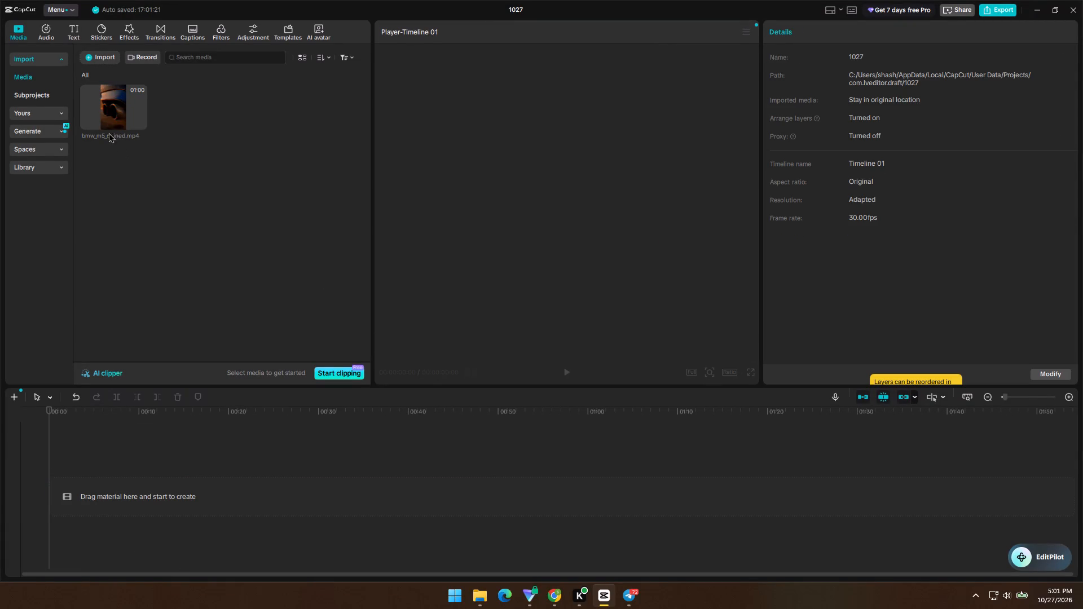
left_click(118, 117)
key("Delete")
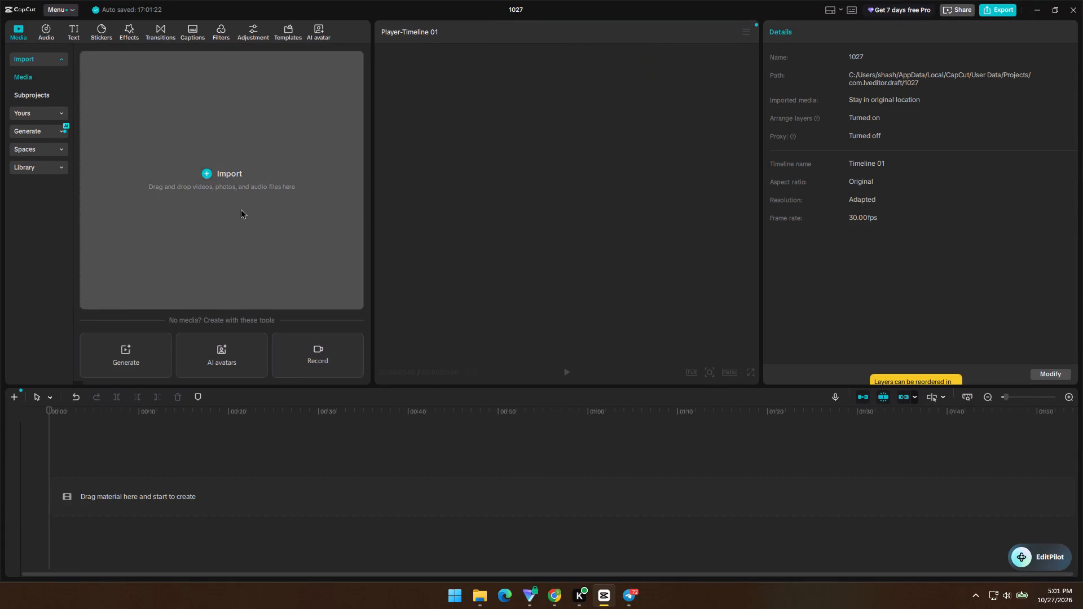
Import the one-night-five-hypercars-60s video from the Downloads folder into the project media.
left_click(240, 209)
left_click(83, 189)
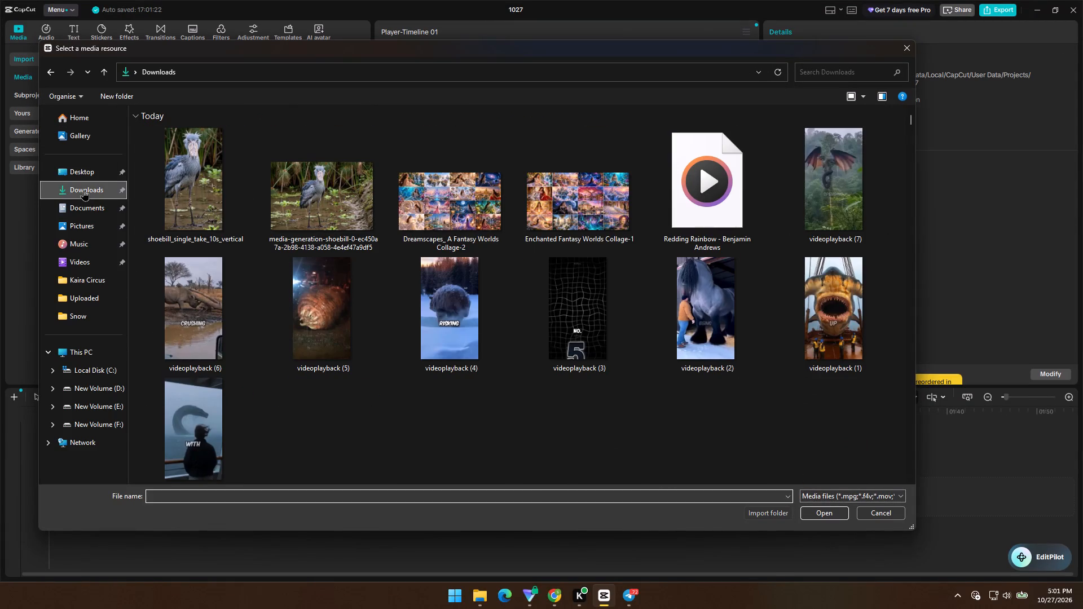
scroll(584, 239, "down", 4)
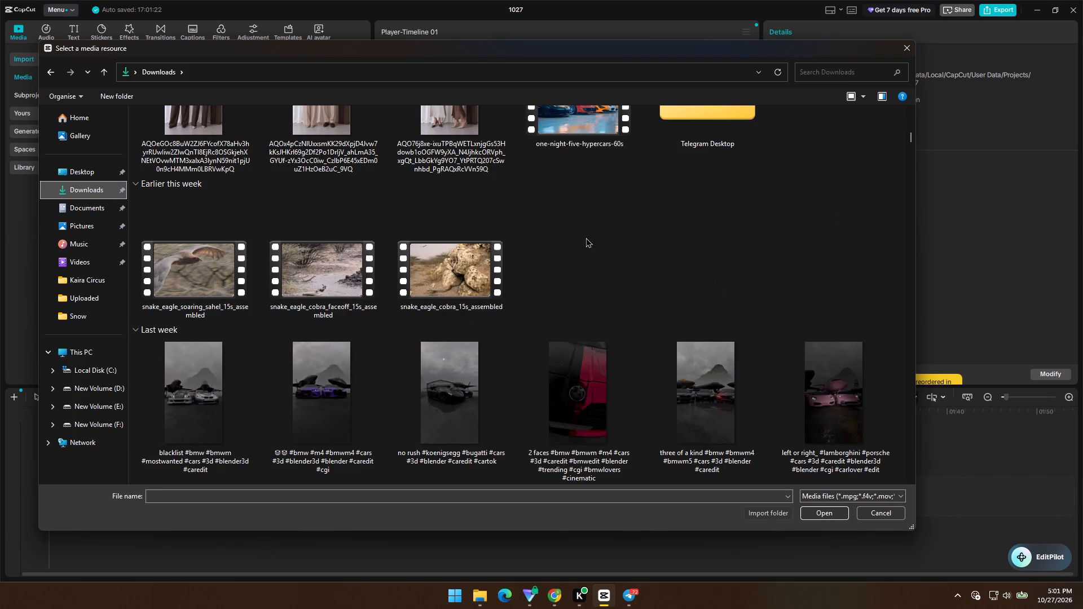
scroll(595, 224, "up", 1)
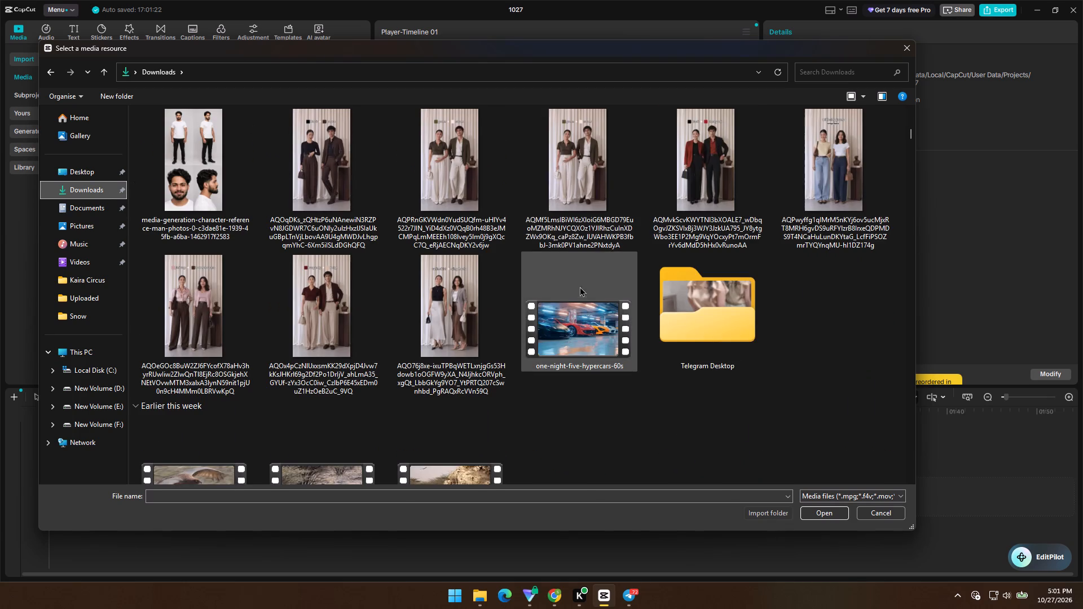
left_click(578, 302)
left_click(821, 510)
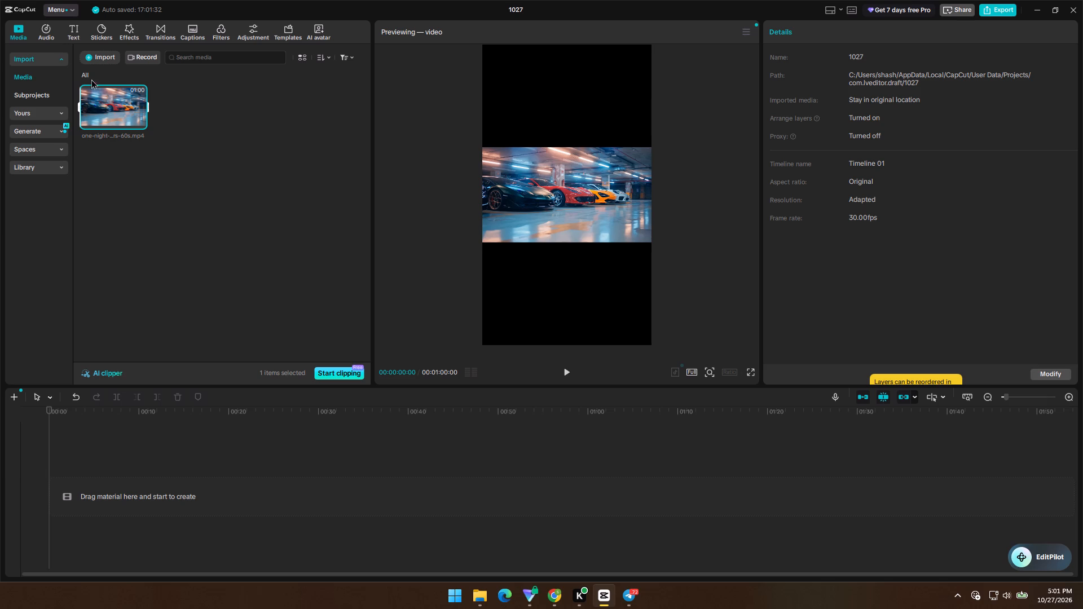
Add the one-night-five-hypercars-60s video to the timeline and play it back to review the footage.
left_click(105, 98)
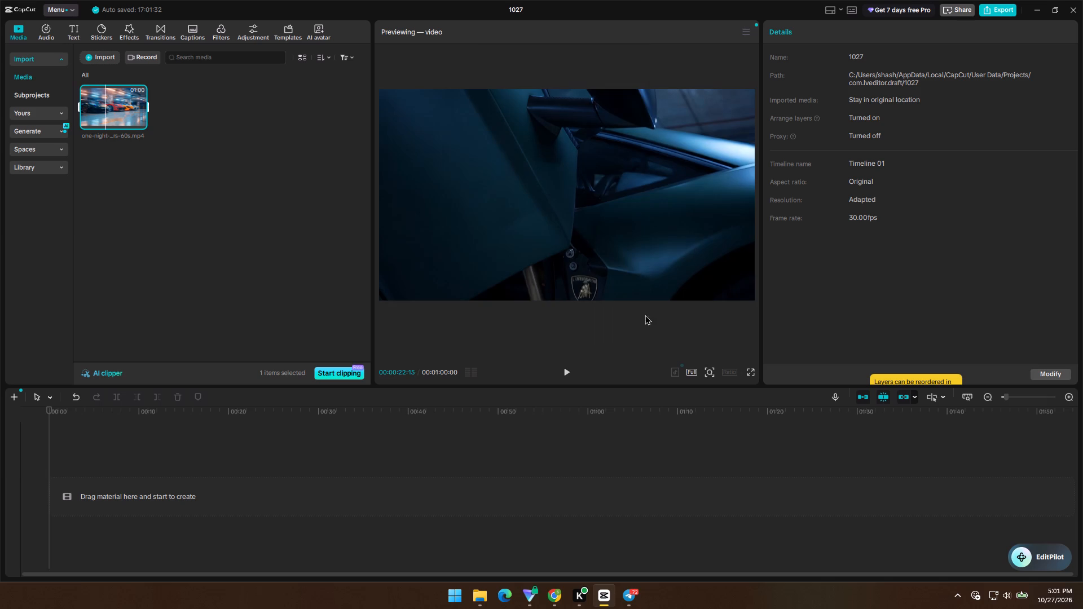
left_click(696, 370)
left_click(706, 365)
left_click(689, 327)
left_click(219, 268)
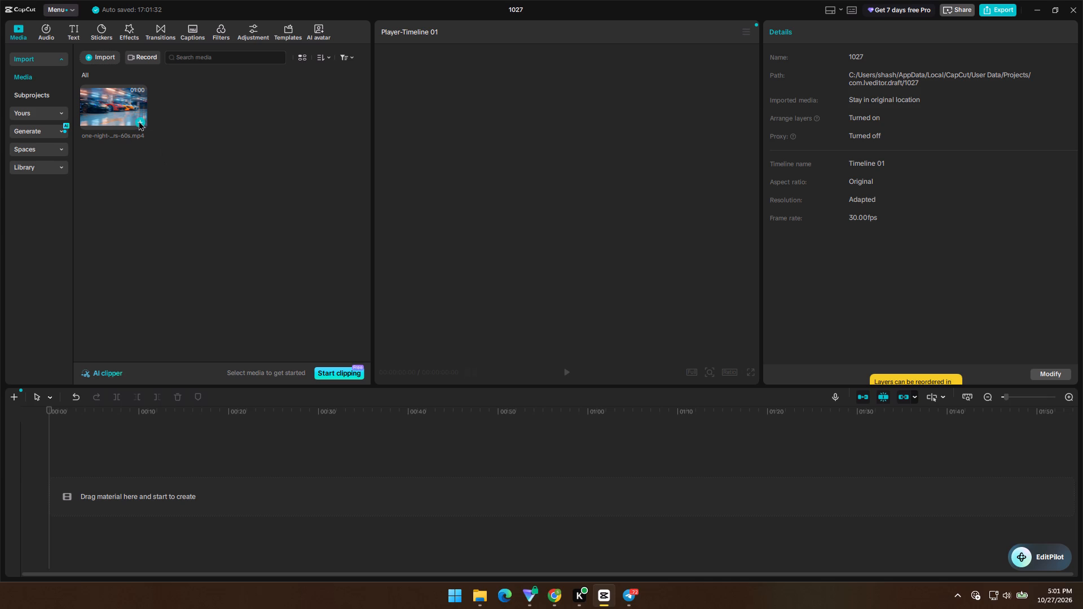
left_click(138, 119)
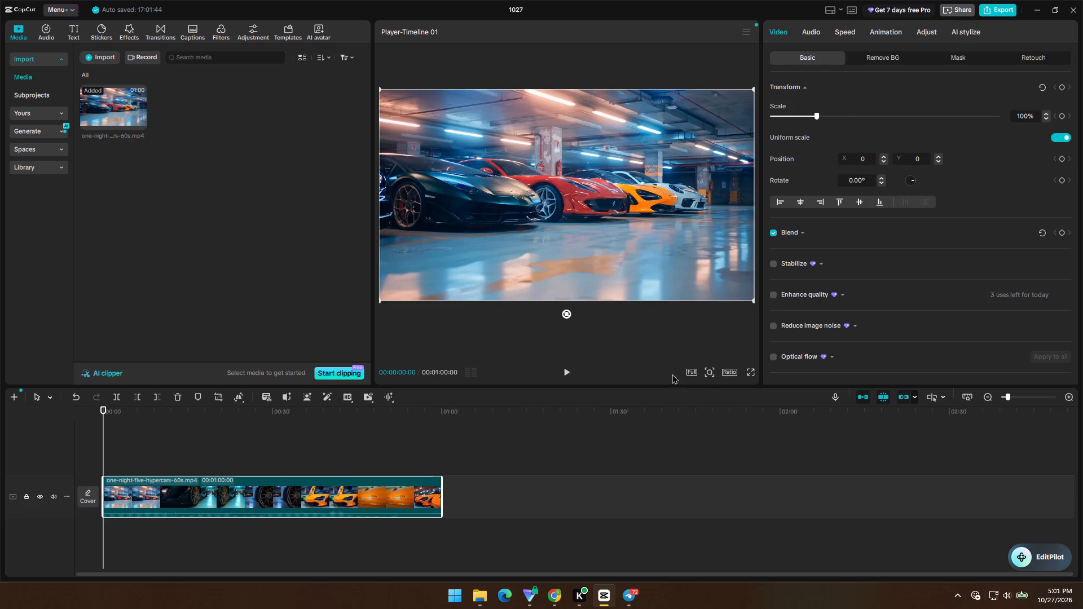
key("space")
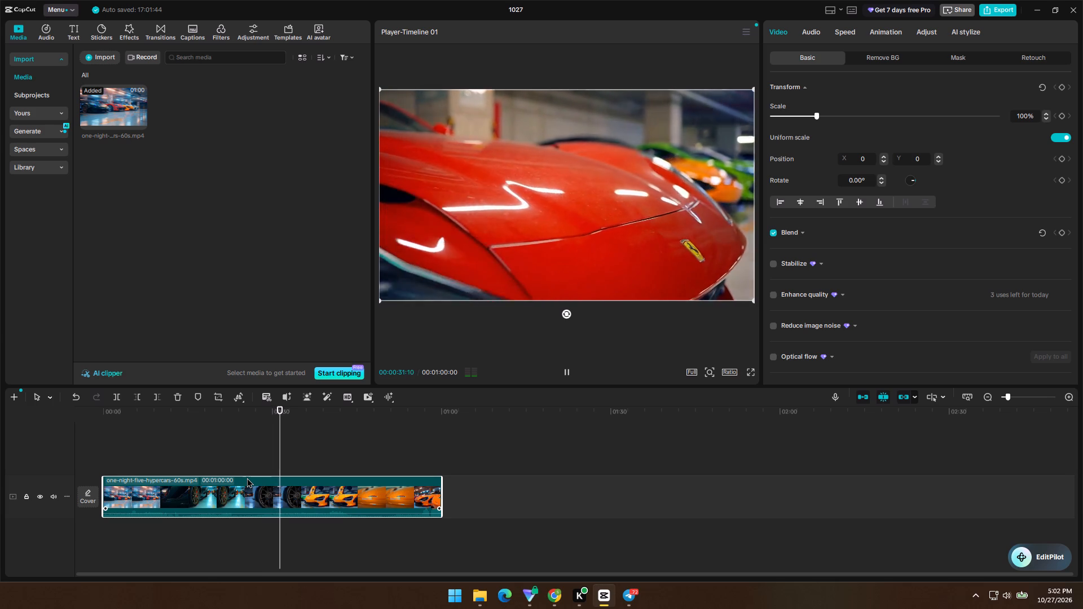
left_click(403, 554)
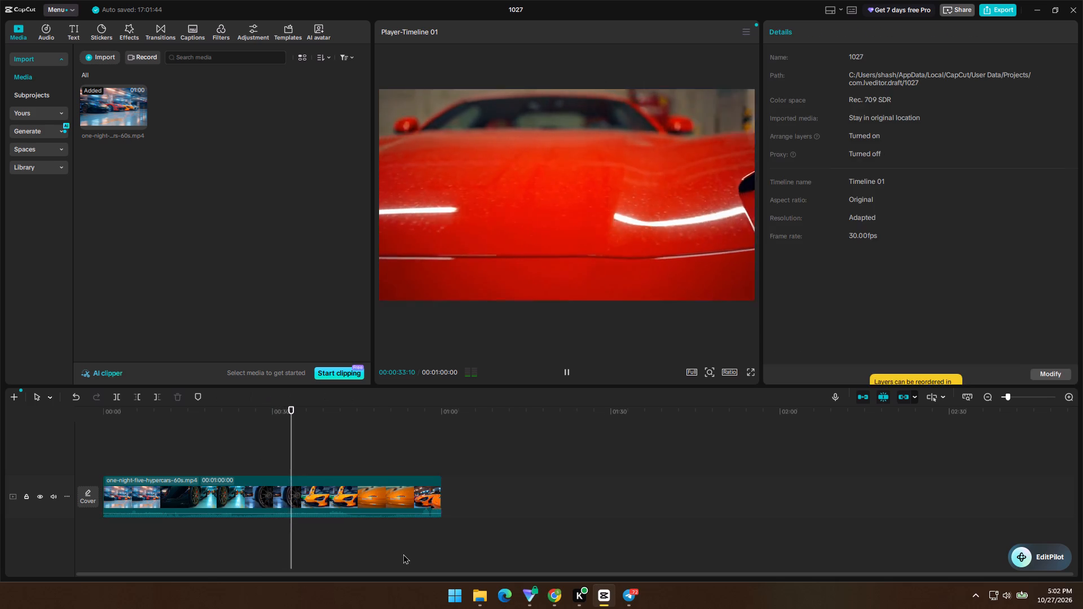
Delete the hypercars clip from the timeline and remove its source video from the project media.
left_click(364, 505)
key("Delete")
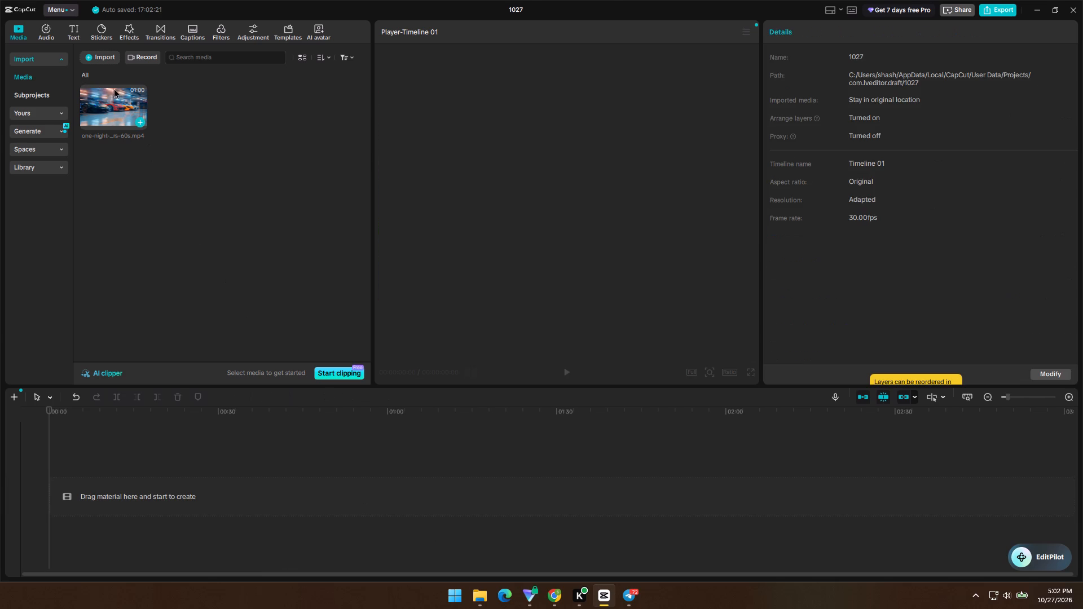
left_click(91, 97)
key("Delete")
left_click(177, 130)
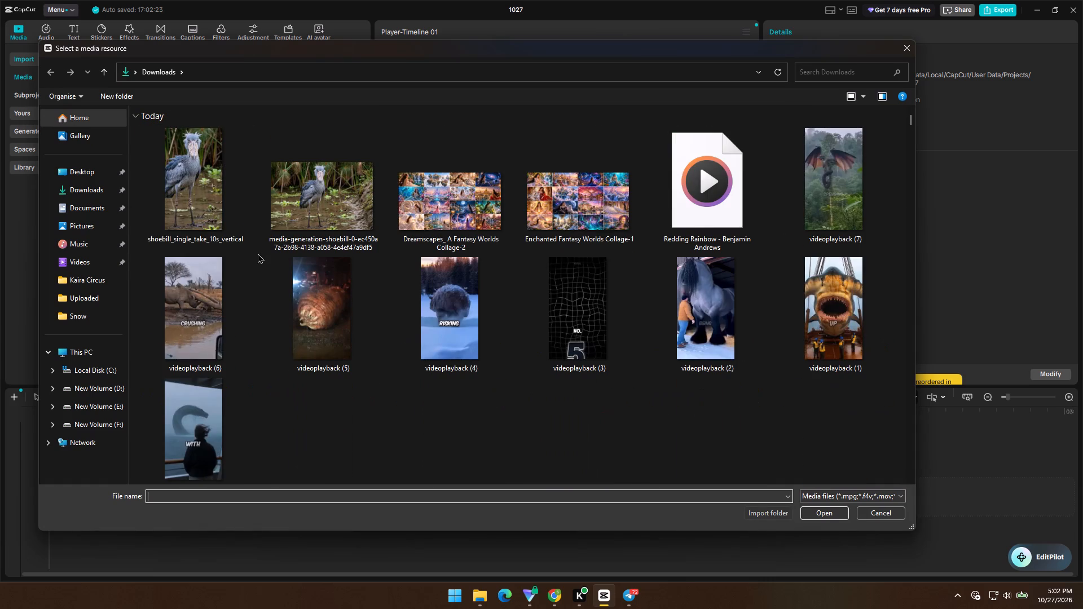
scroll(257, 253, "up", 3)
scroll(325, 273, "down", 3)
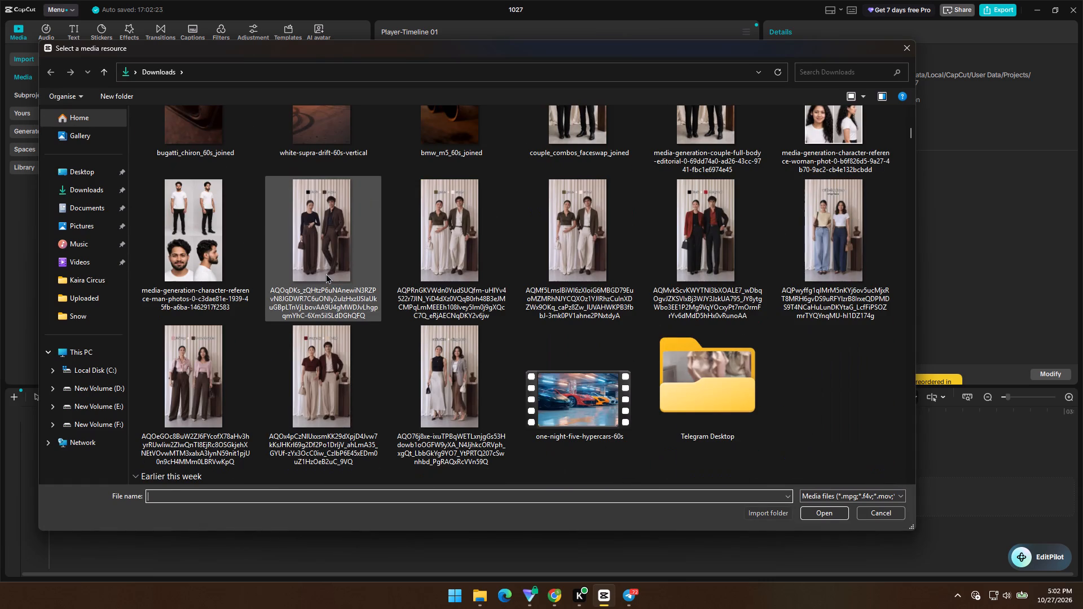
scroll(325, 273, "down", 1)
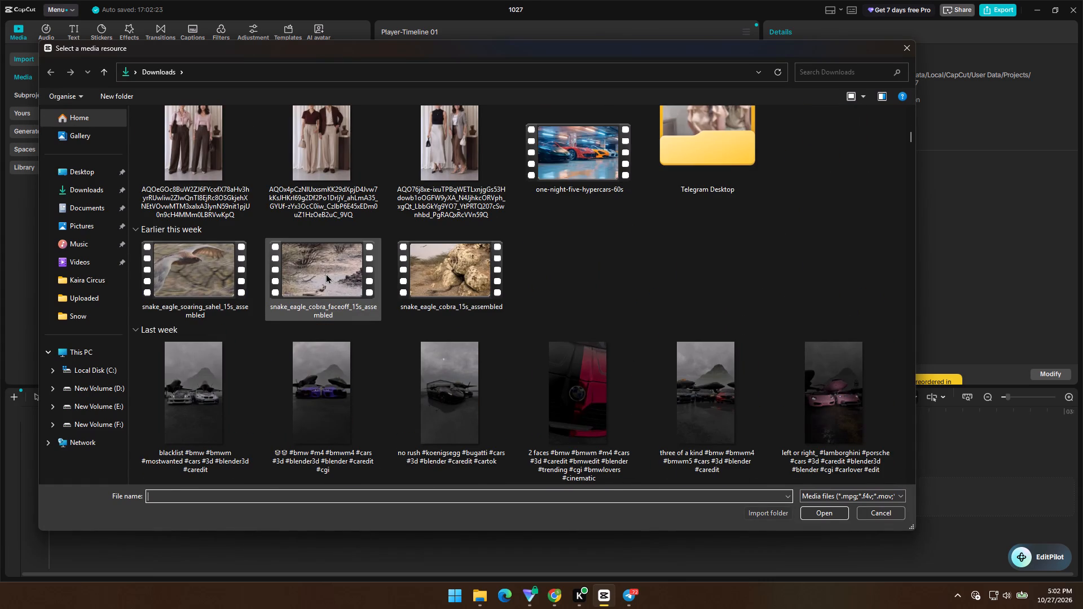
scroll(325, 273, "down", 2)
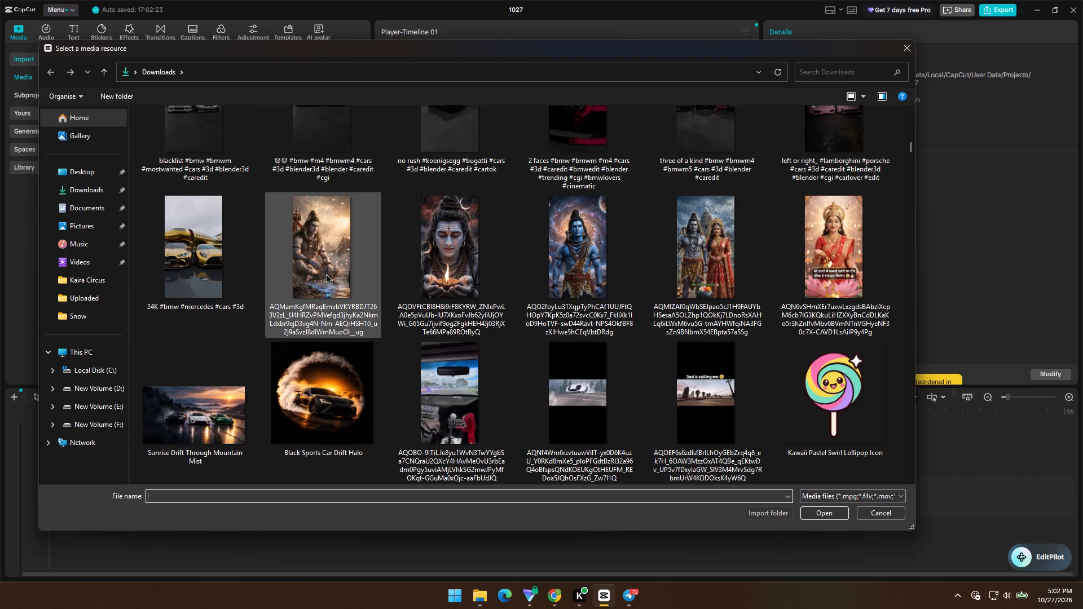
scroll(325, 273, "down", 1)
scroll(325, 273, "up", 3)
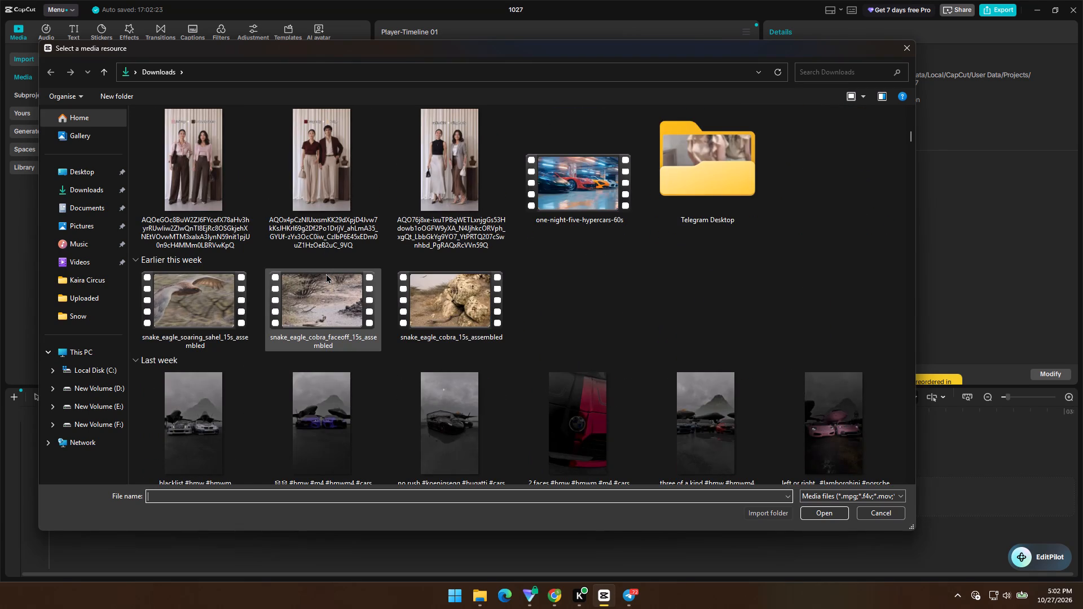
scroll(325, 273, "up", 4)
scroll(325, 273, "down", 7)
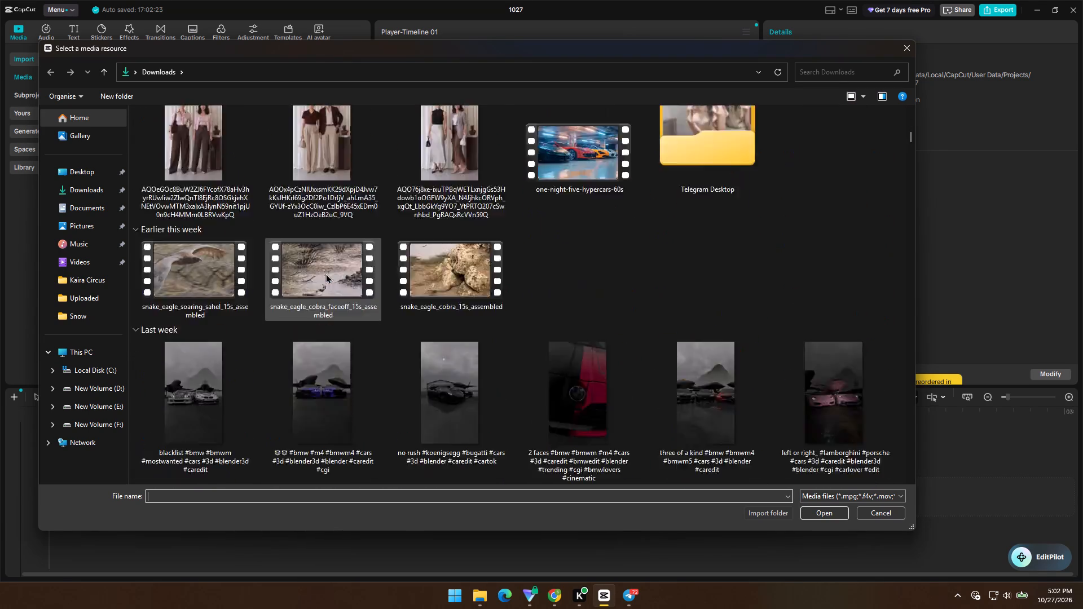
scroll(325, 273, "down", 4)
double_click(613, 133)
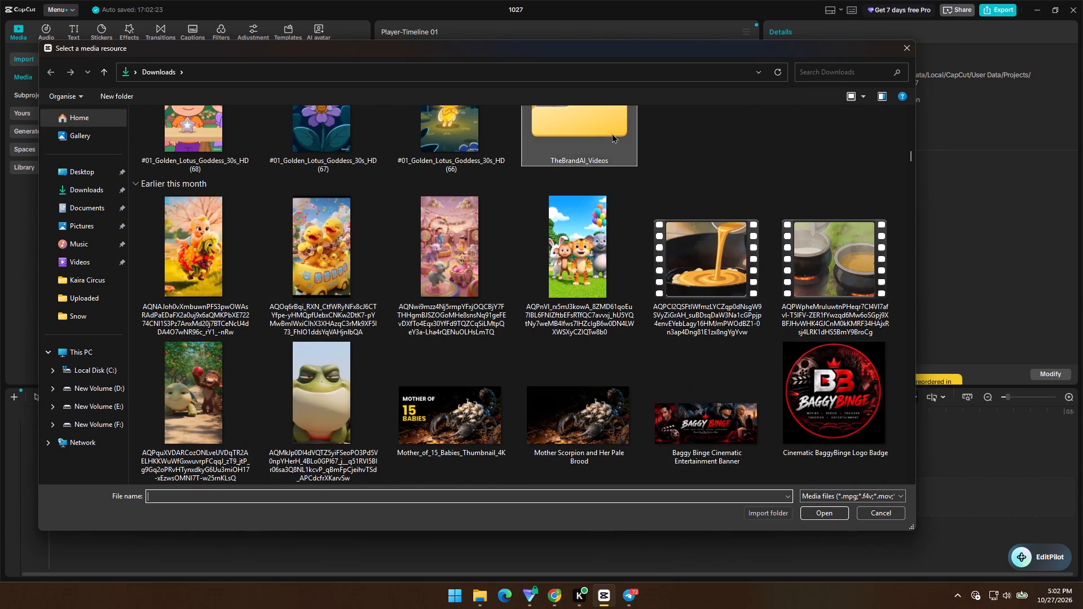
left_click(249, 188)
left_click(341, 159, "ctrl")
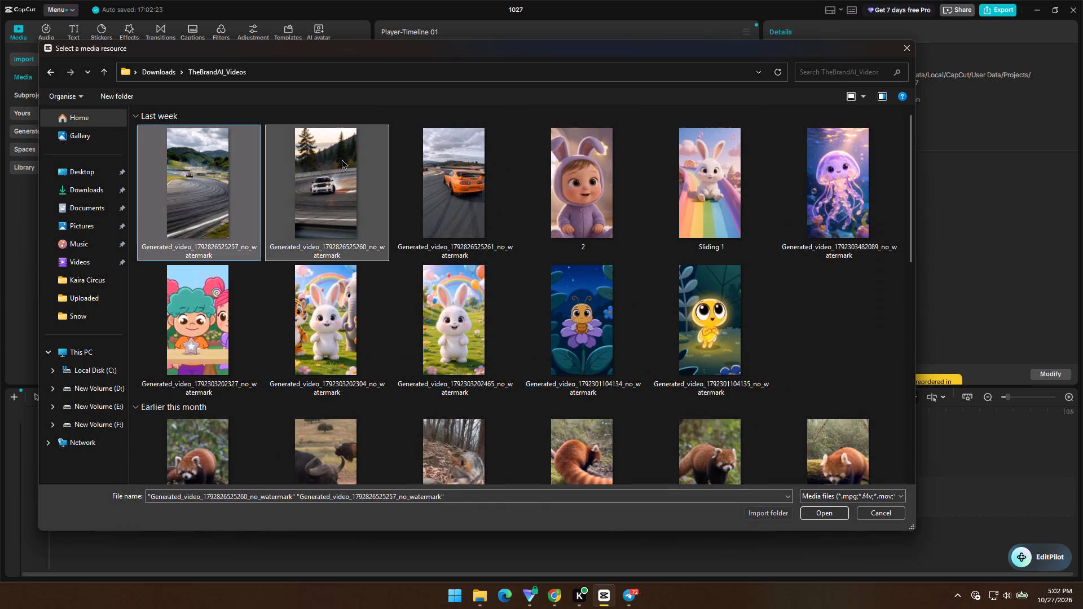
left_click(465, 156, "ctrl")
left_click(829, 509)
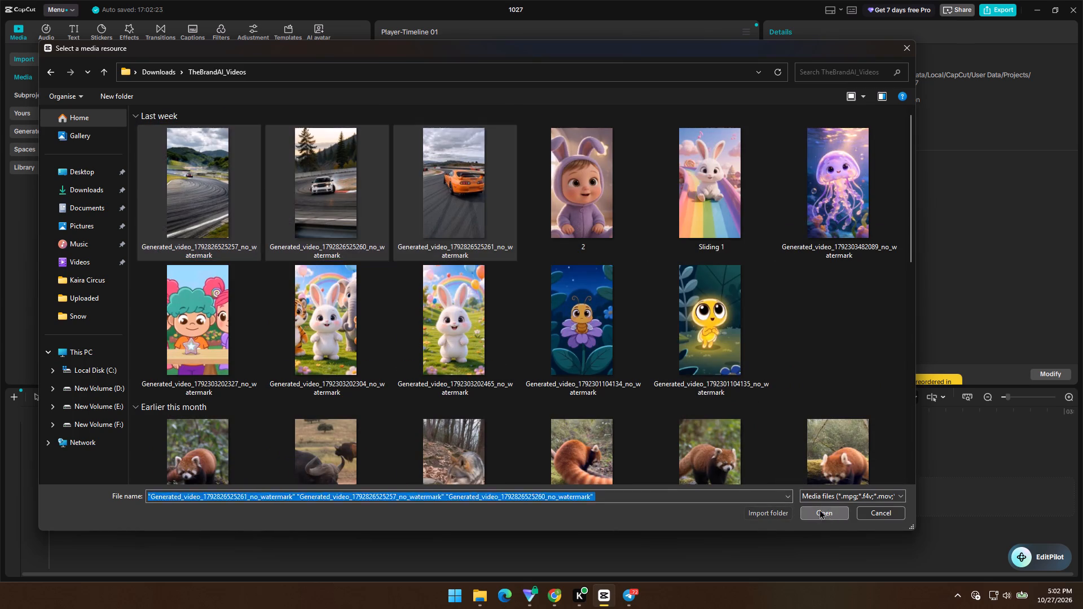
left_click(252, 194)
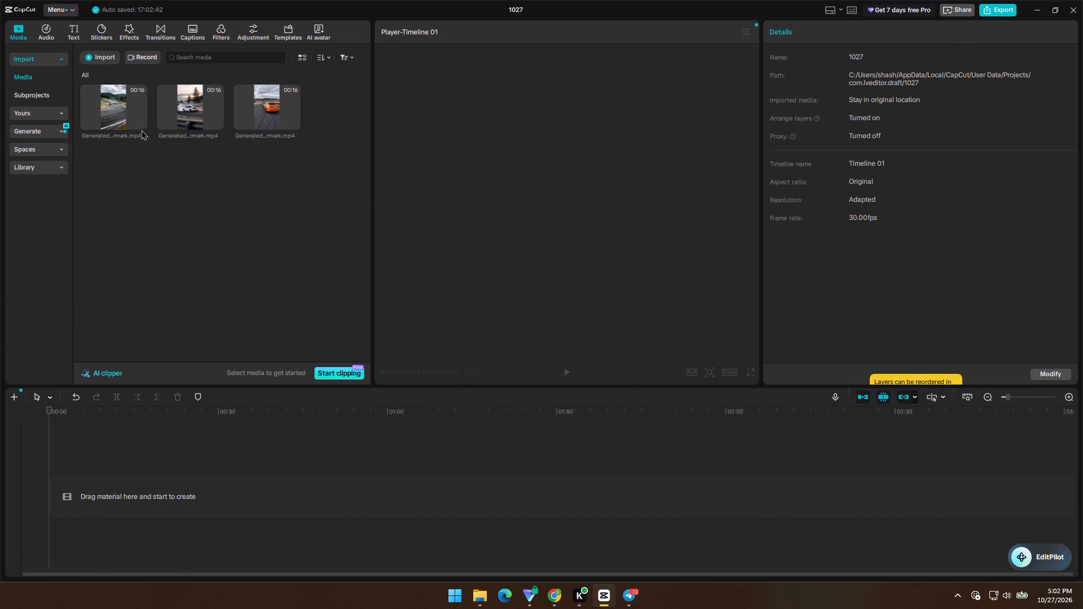
left_click(139, 121)
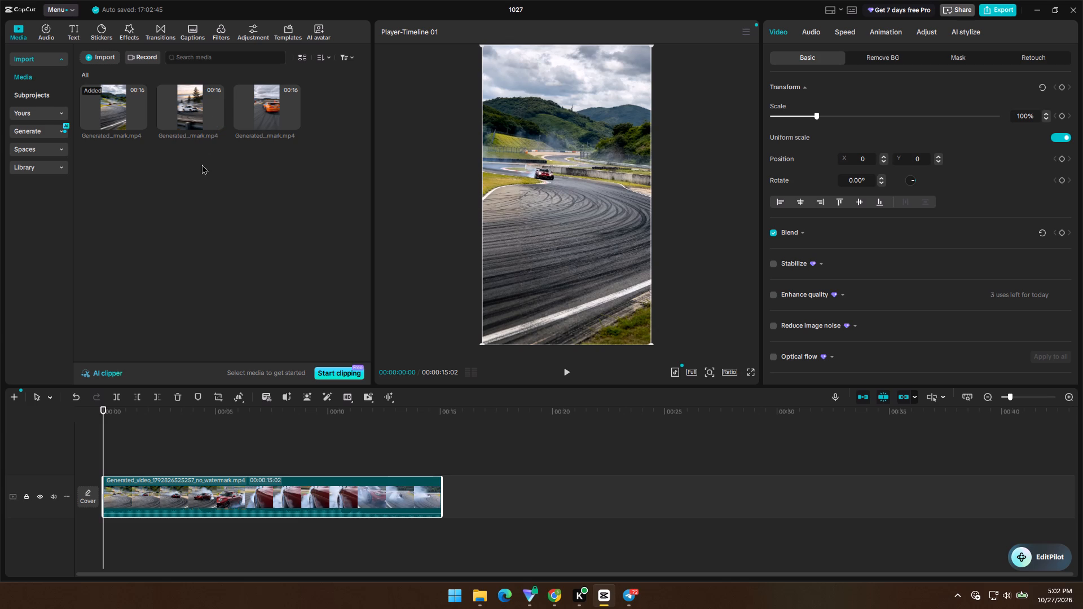
key("space")
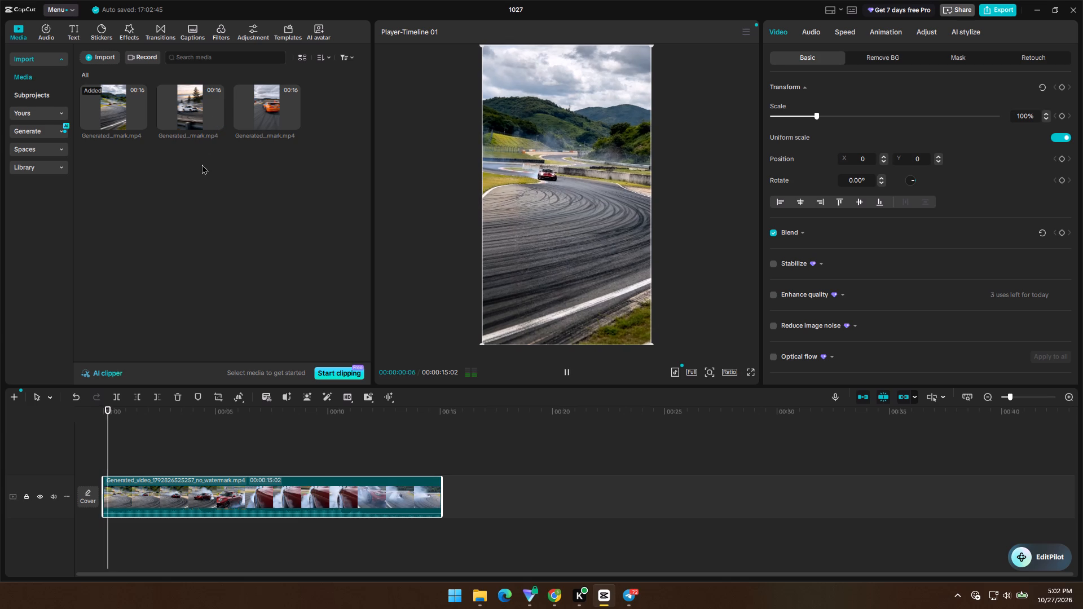
key("space")
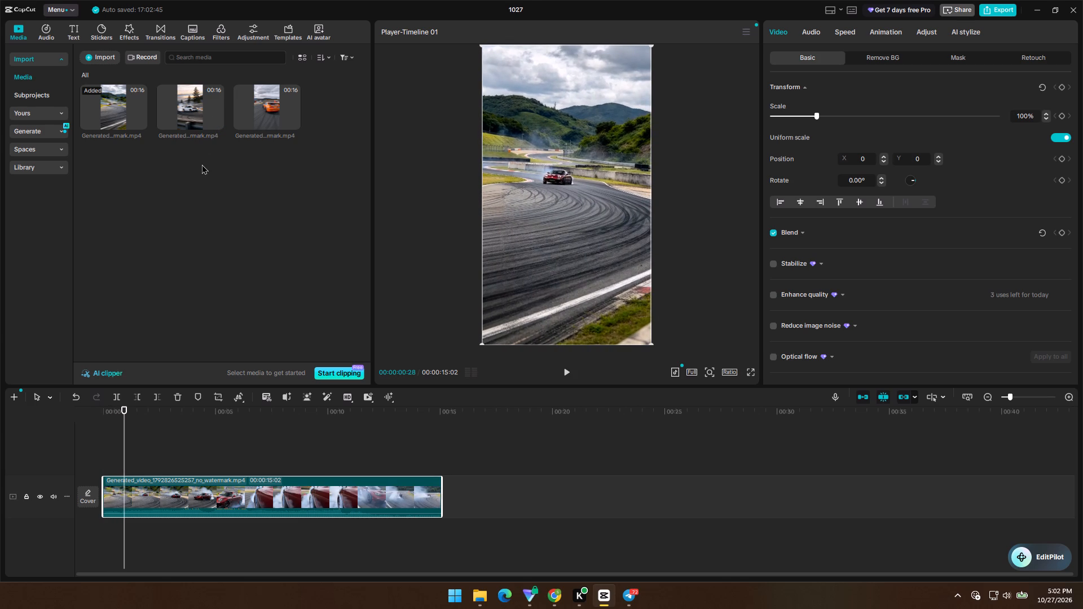
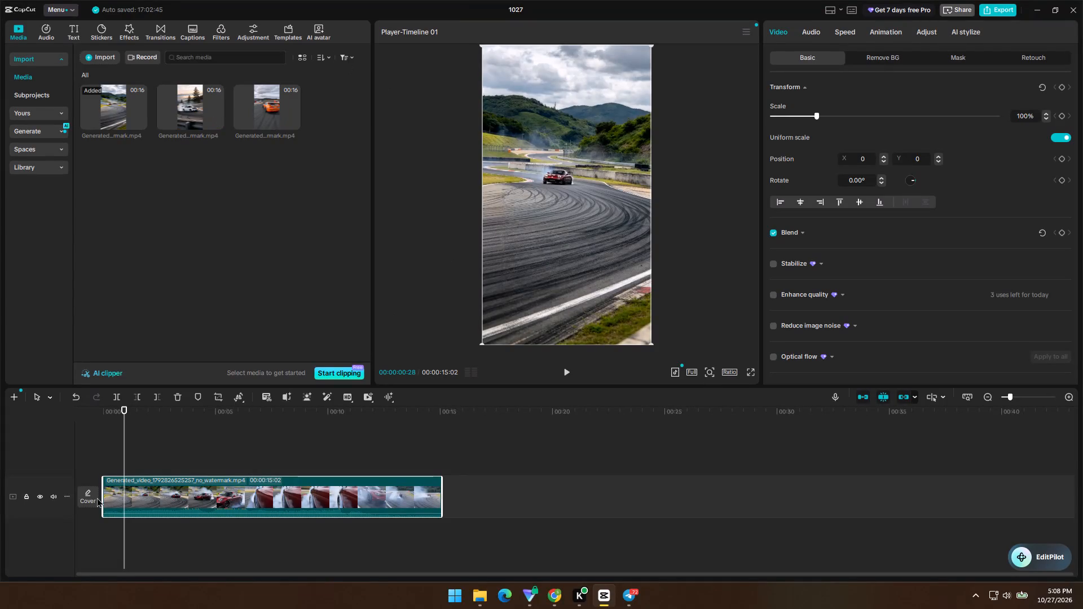
Play the timeline clip from its start to the end, and preview the second imported video of the white drift car.
left_click_drag(108, 413, 94, 413)
key("space")
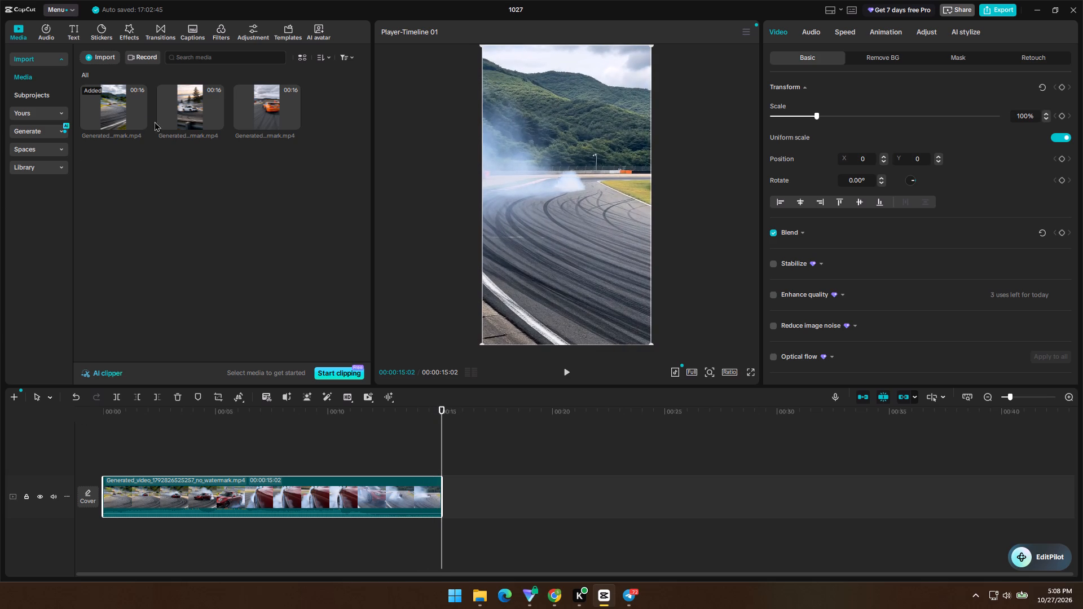
left_click(182, 107)
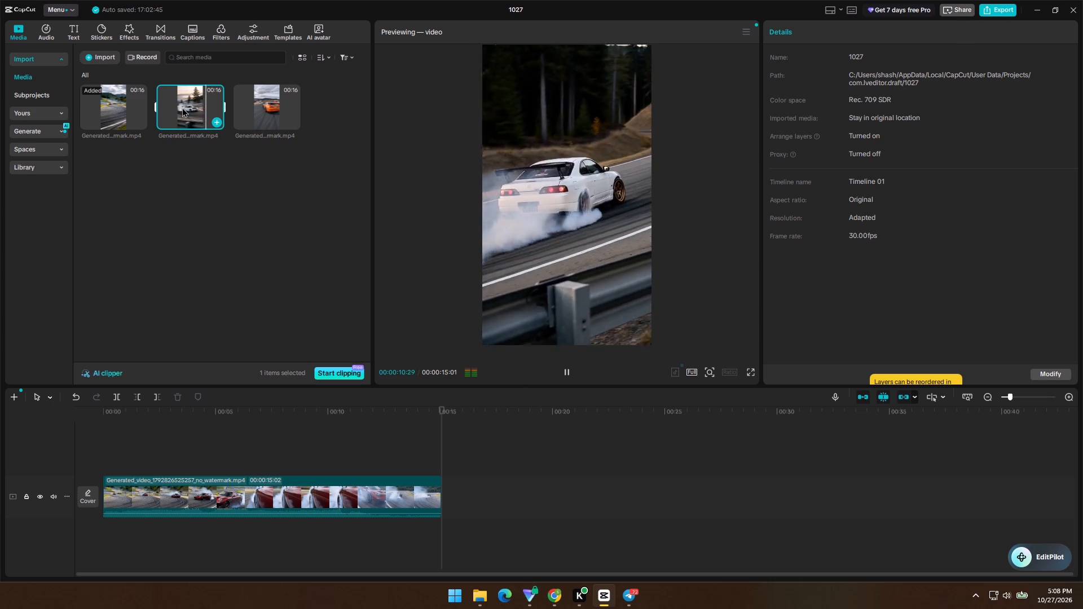
Add a default text at the start of the timeline reading "Drifting is not easy".
left_click(318, 439)
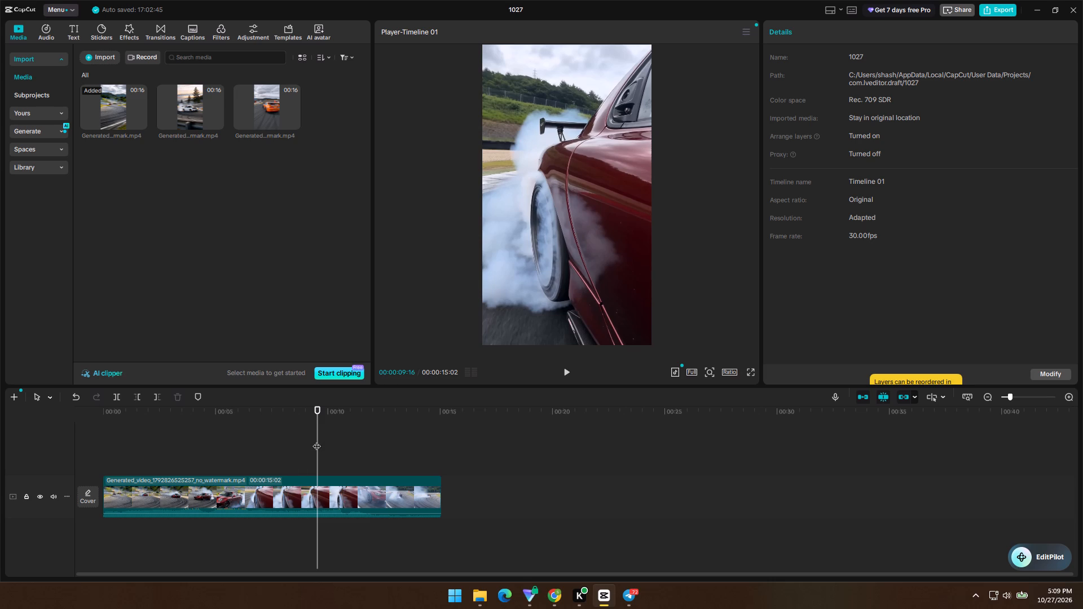
left_click_drag(316, 440, 16, 452)
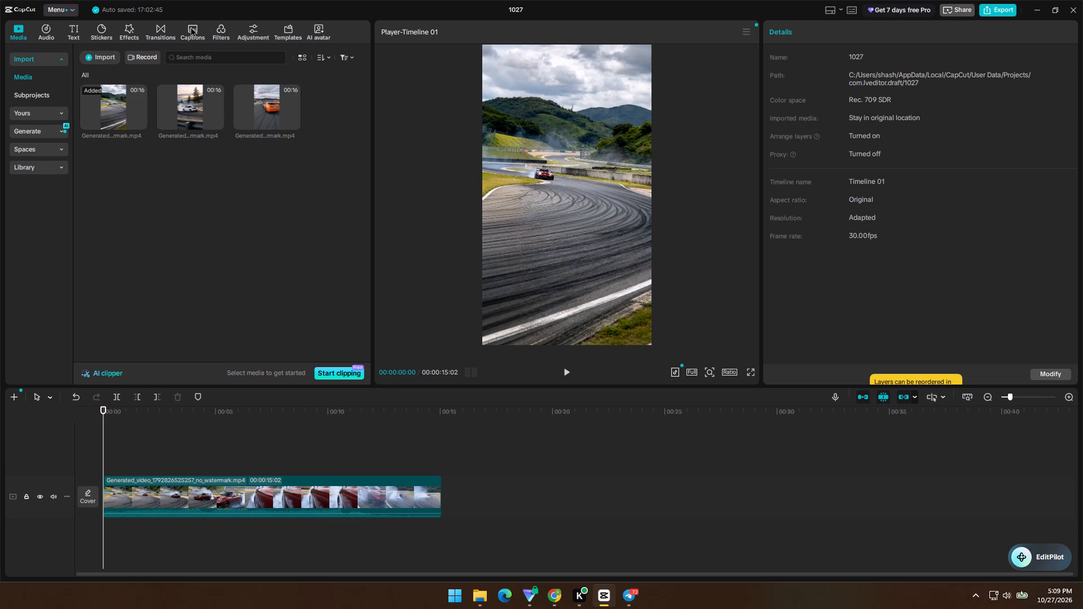
left_click(72, 33)
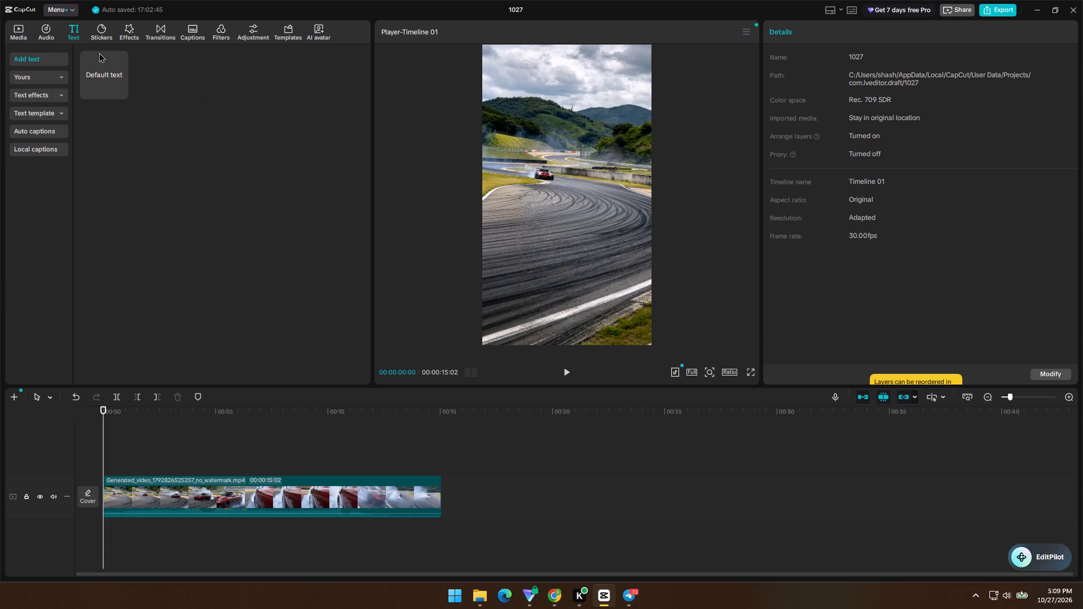
left_click(120, 87)
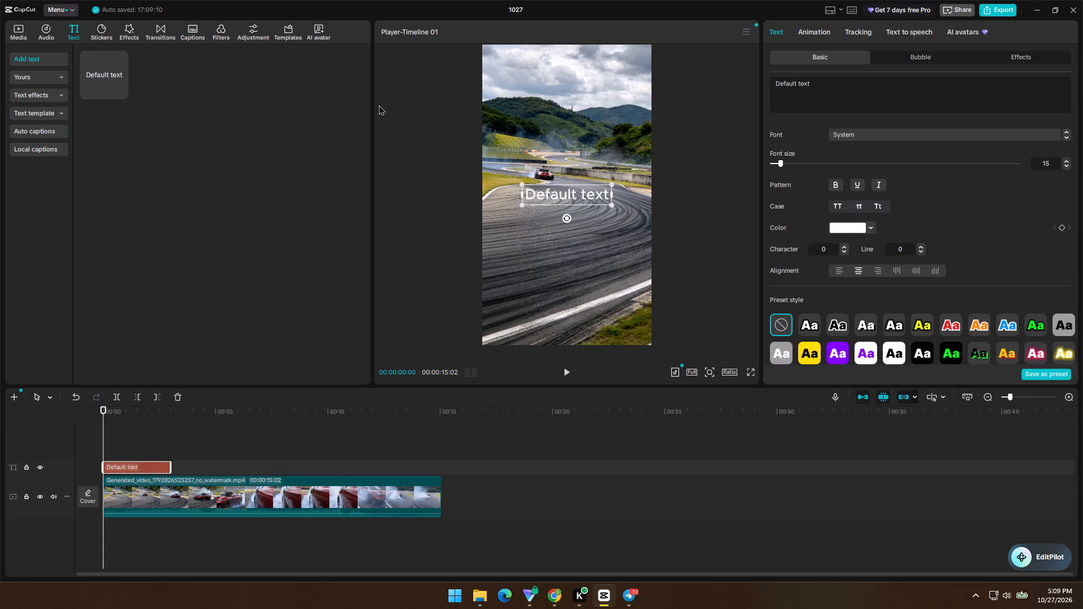
left_click(781, 82)
key("ctrl+a")
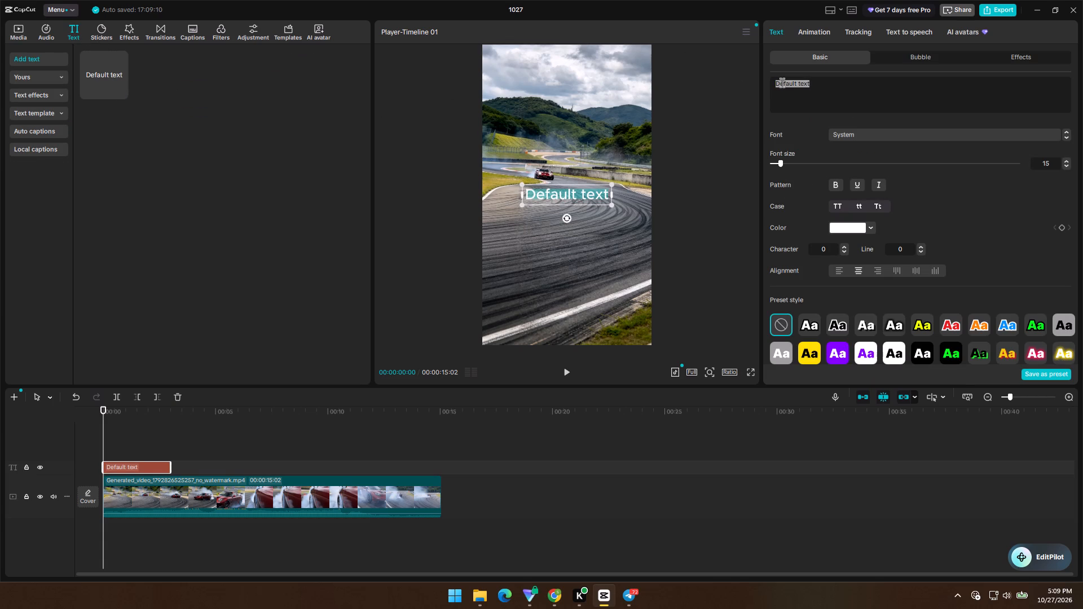
type("Drifting is not easy")
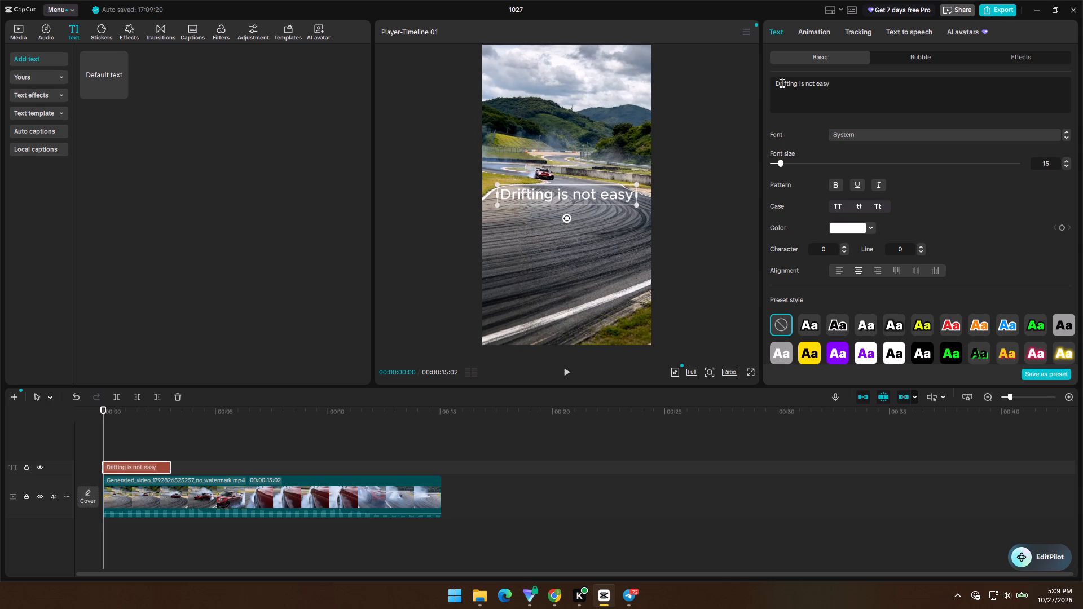
Shrink the text to about 77%, move it up into the sky at about Y 1621, and lower its opacity to about 35%.
scroll(952, 162, "down", 11)
scroll(811, 241, "down", 2)
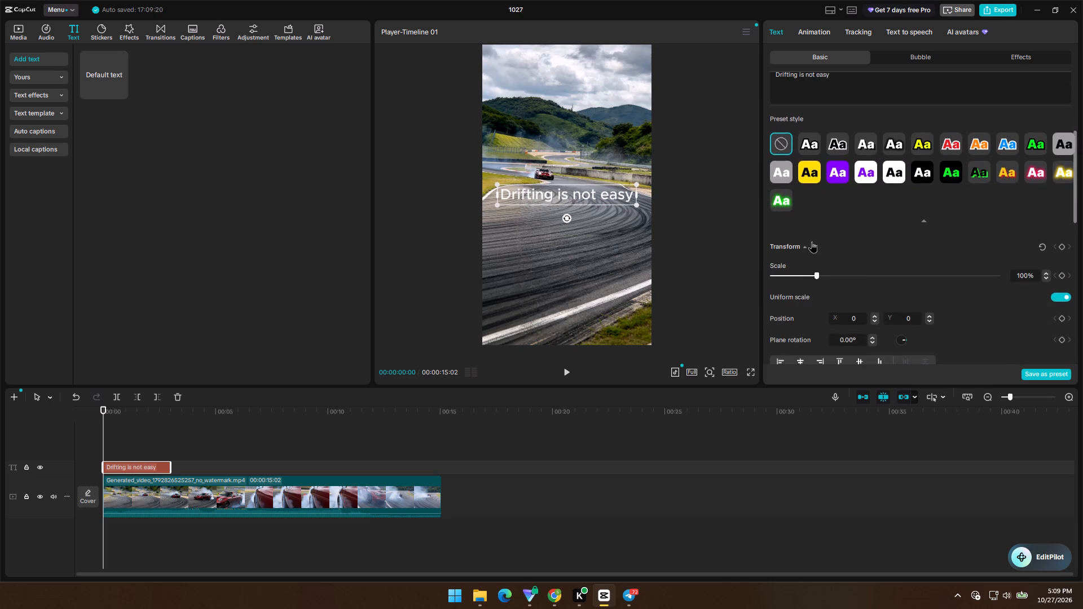
scroll(812, 241, "down", 7)
left_click(838, 264)
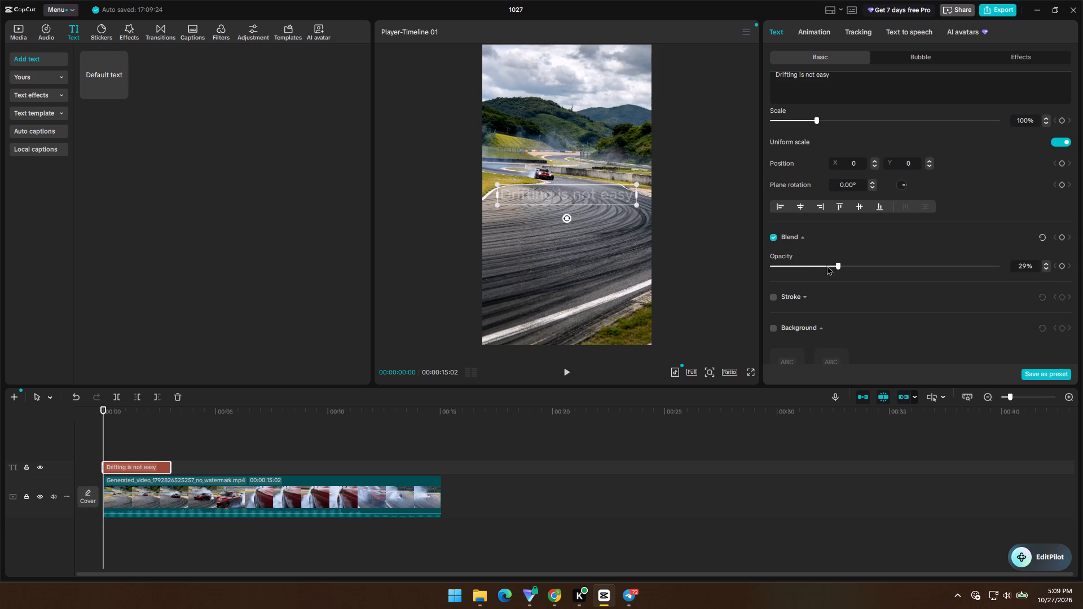
left_click_drag(635, 204, 614, 194)
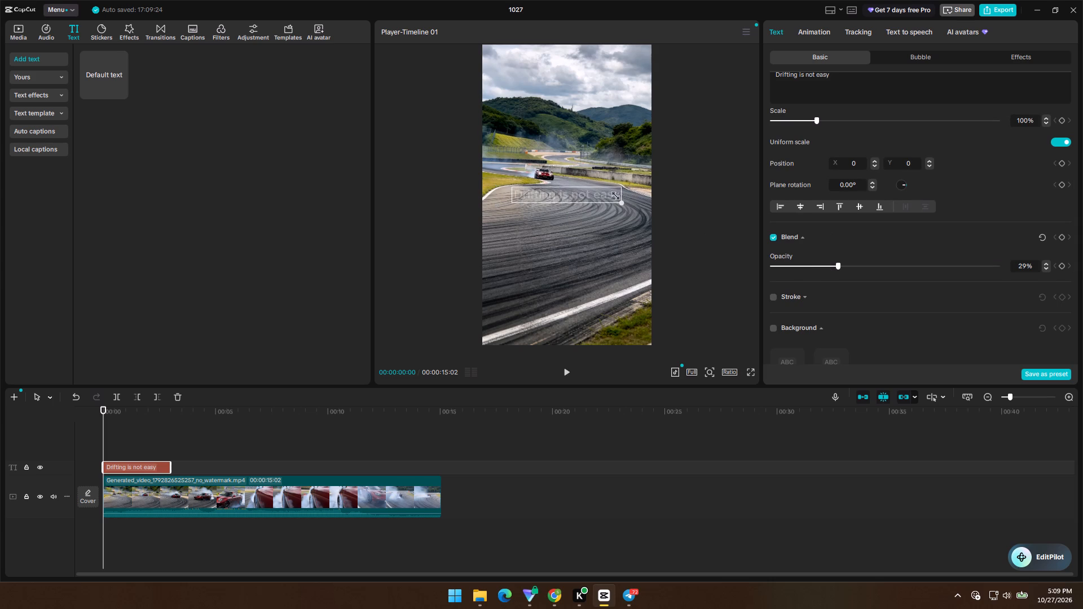
left_click_drag(614, 194, 612, 193)
left_click_drag(596, 196, 596, 69)
left_click_drag(842, 261, 851, 266)
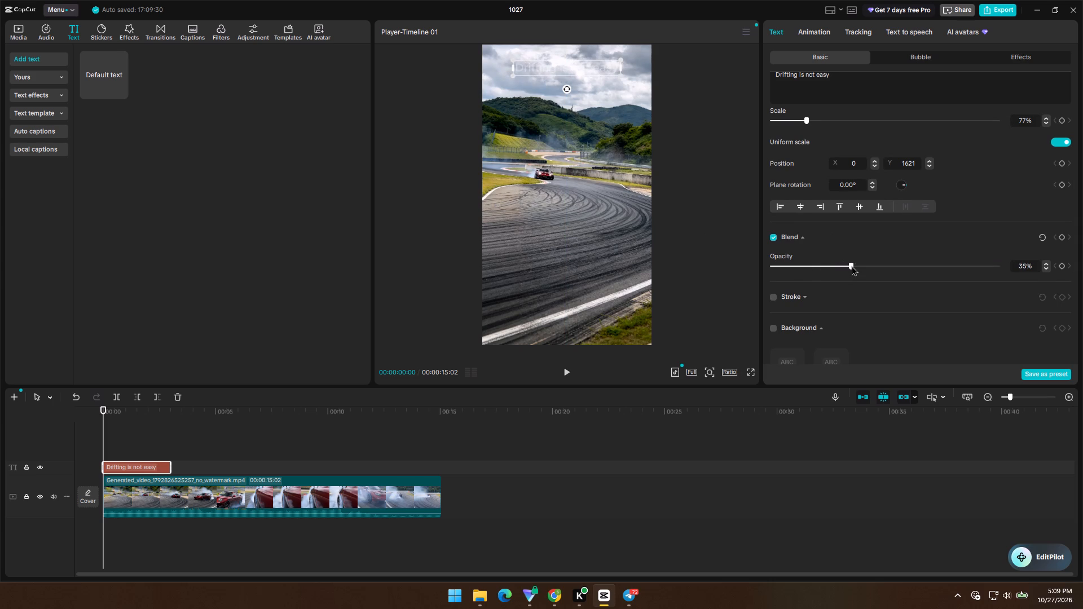
scroll(856, 200, "up", 11)
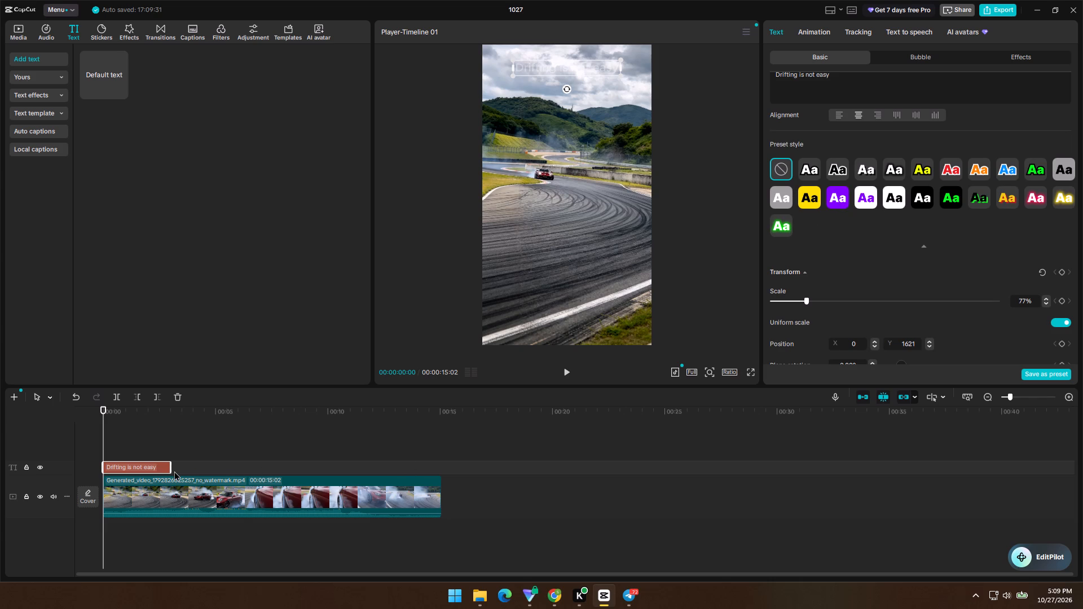
Extend the "Drifting is not easy" text to the end of the video clip.
left_click_drag(170, 466, 430, 492)
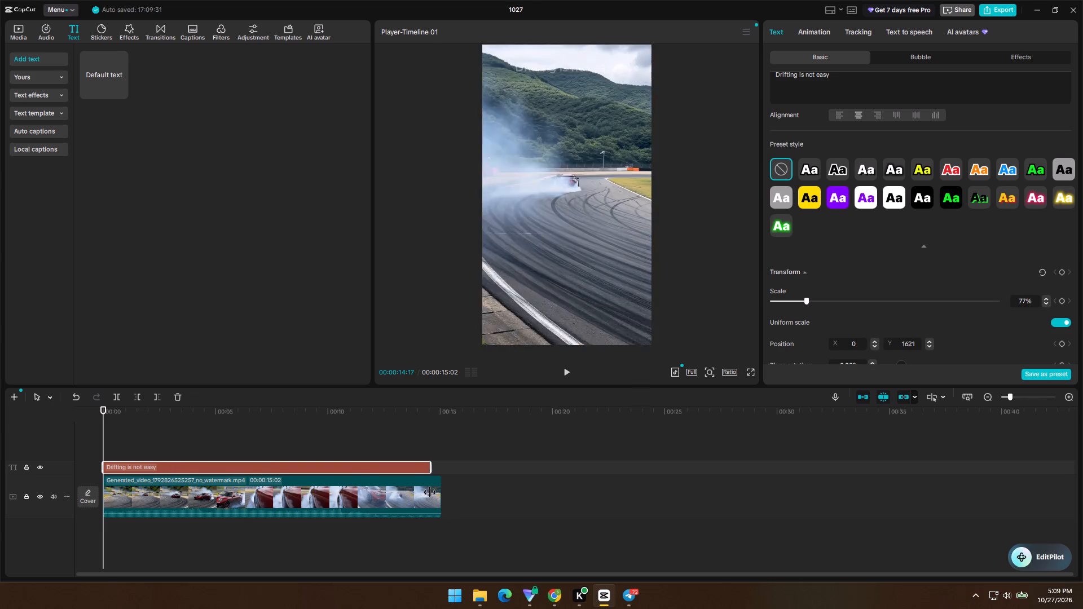
left_click_drag(430, 492, 435, 490)
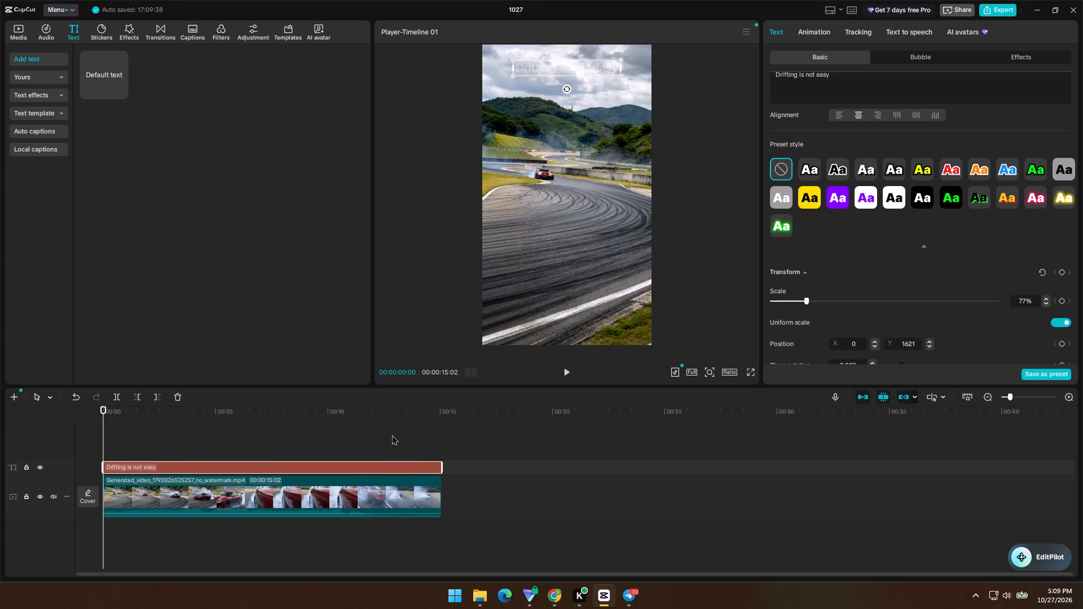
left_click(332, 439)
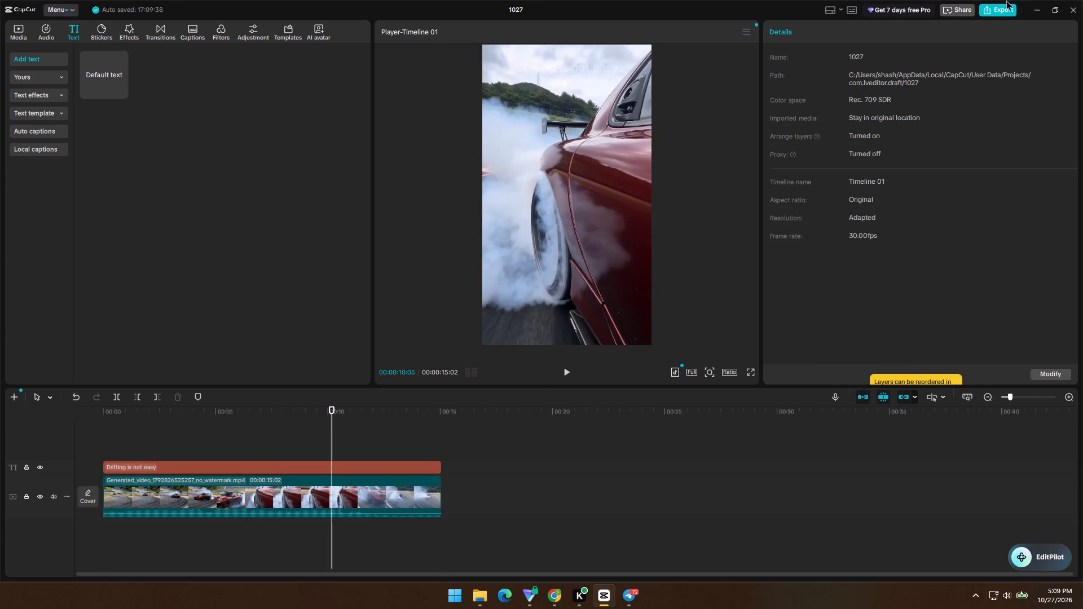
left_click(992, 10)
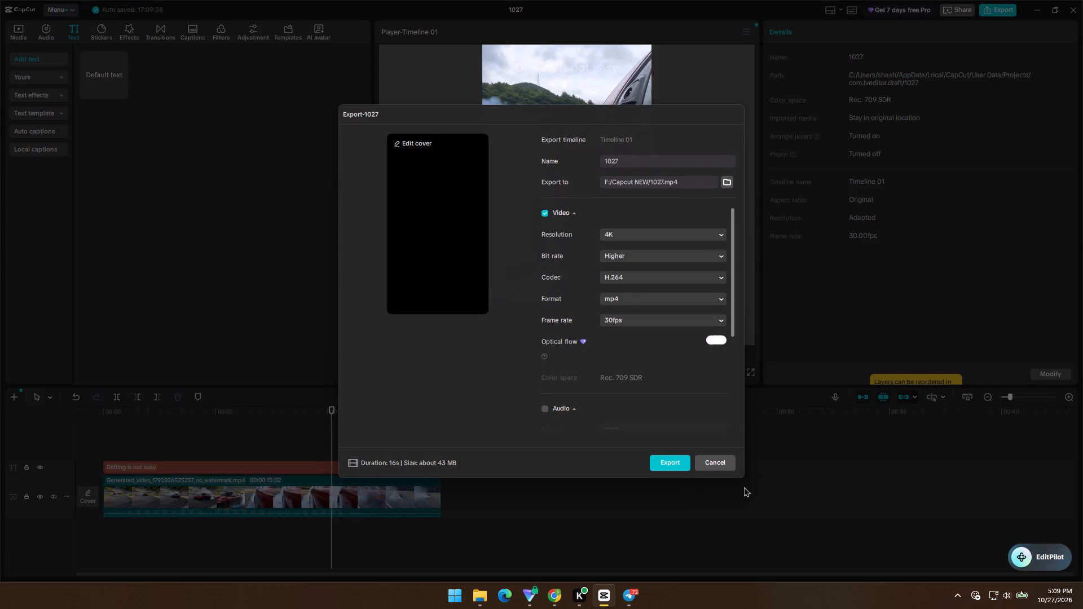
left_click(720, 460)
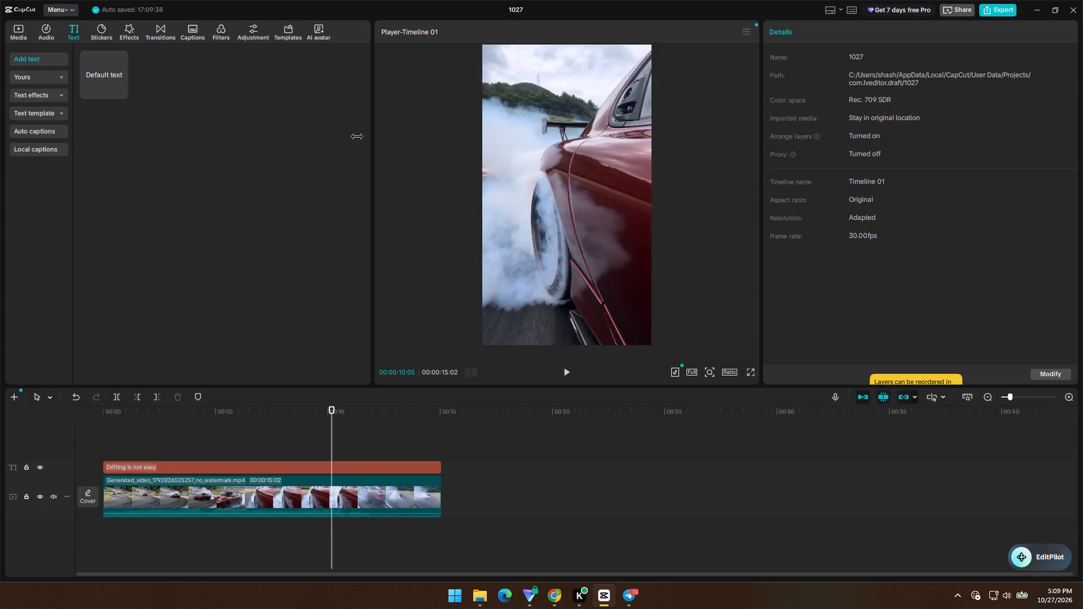
Preview the Cosmic Chill and French Passion filters and add French Passion to the timeline.
left_click(219, 28)
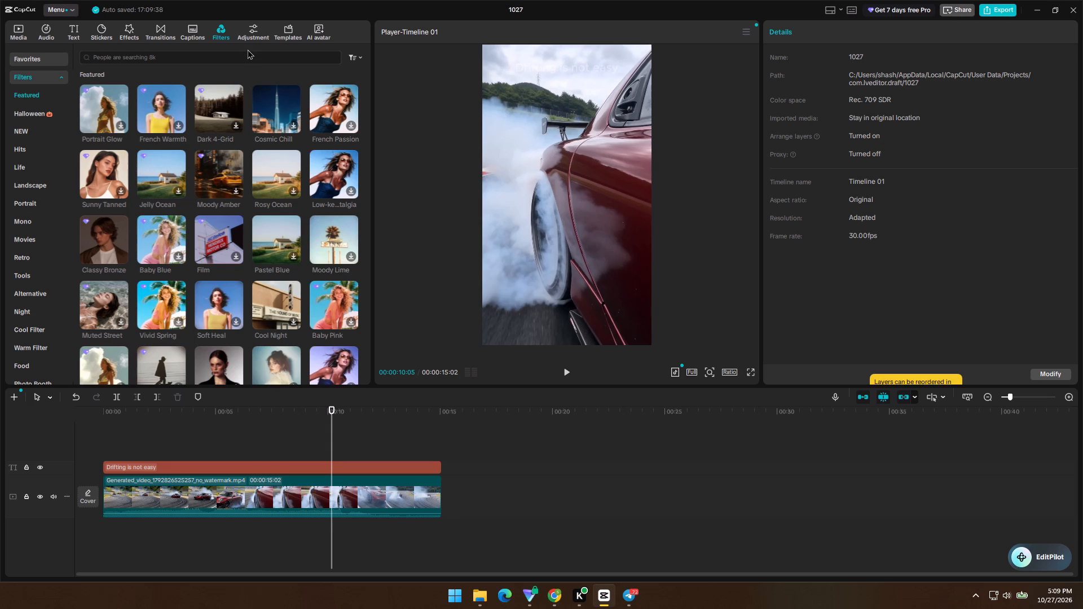
left_click(267, 104)
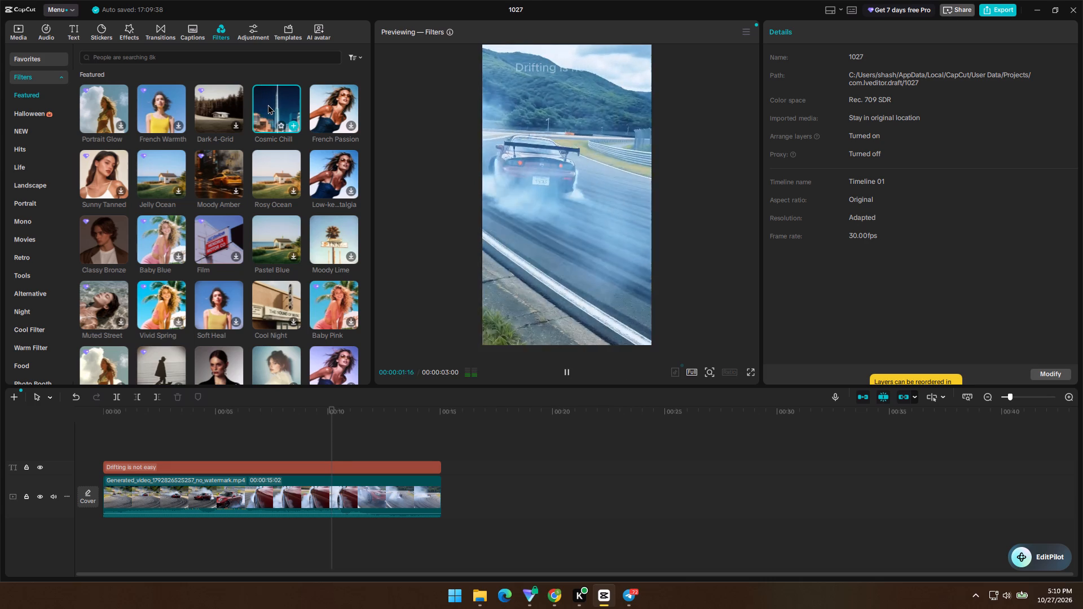
left_click(343, 108)
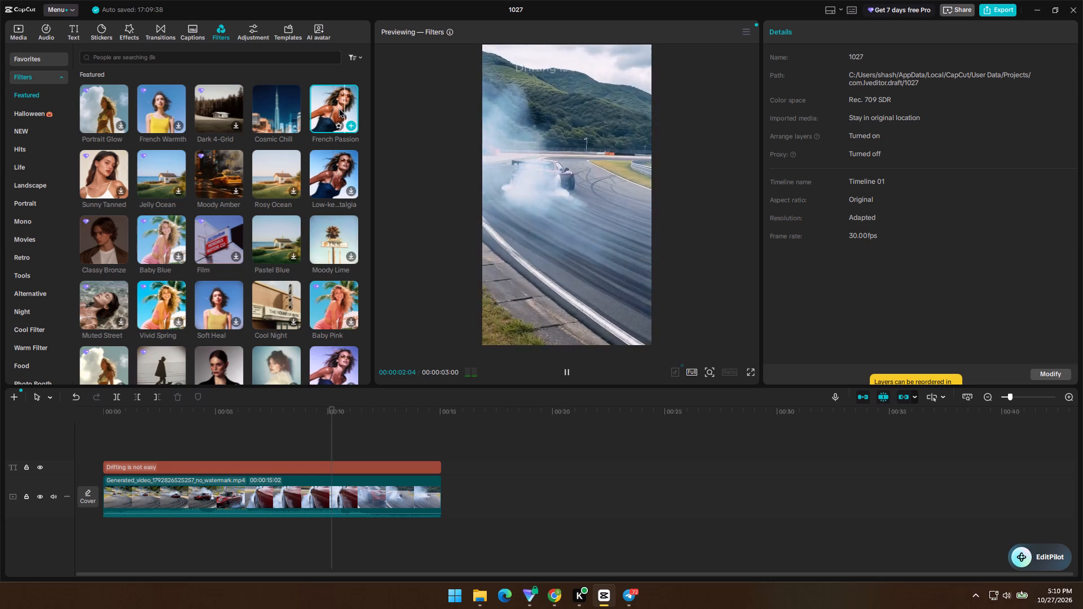
left_click(338, 108)
left_click(347, 125)
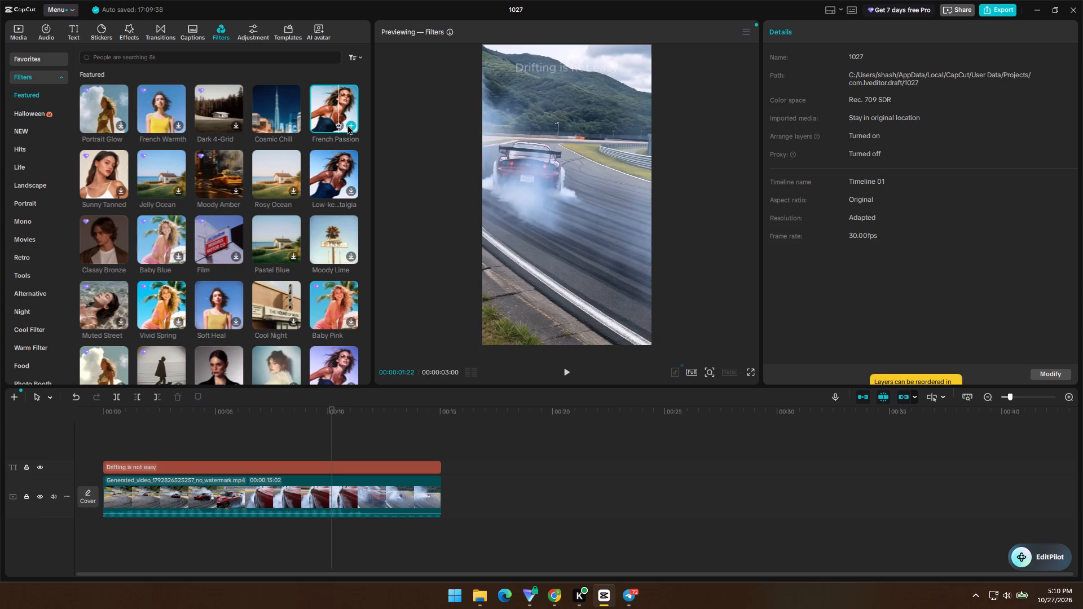
Stretch the French Passion filter in both directions so it spans the whole video clip.
left_click_drag(332, 454, 327, 456)
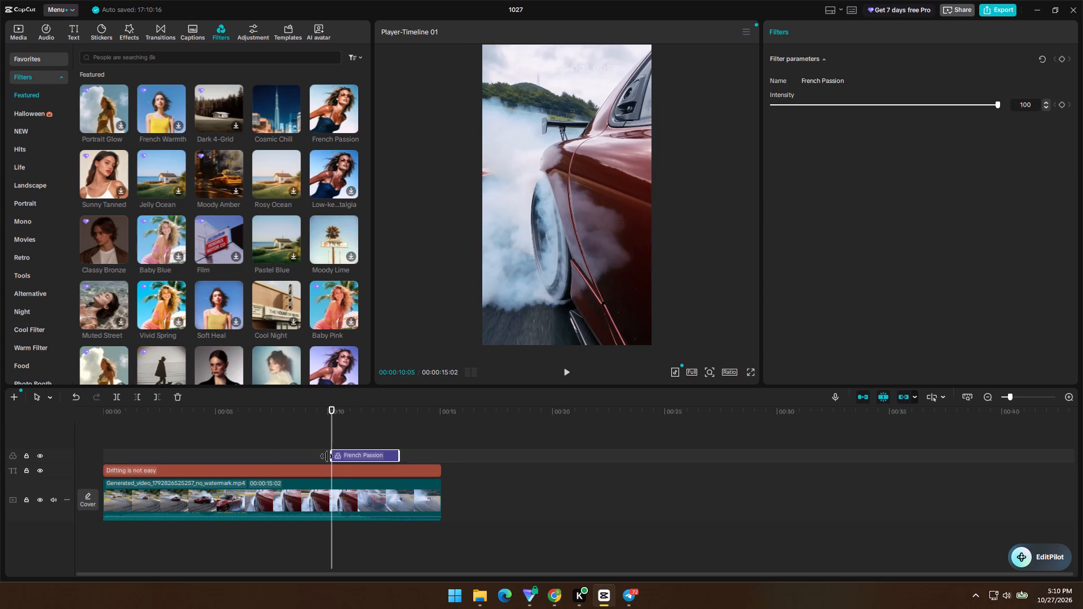
left_click_drag(327, 456, 120, 482)
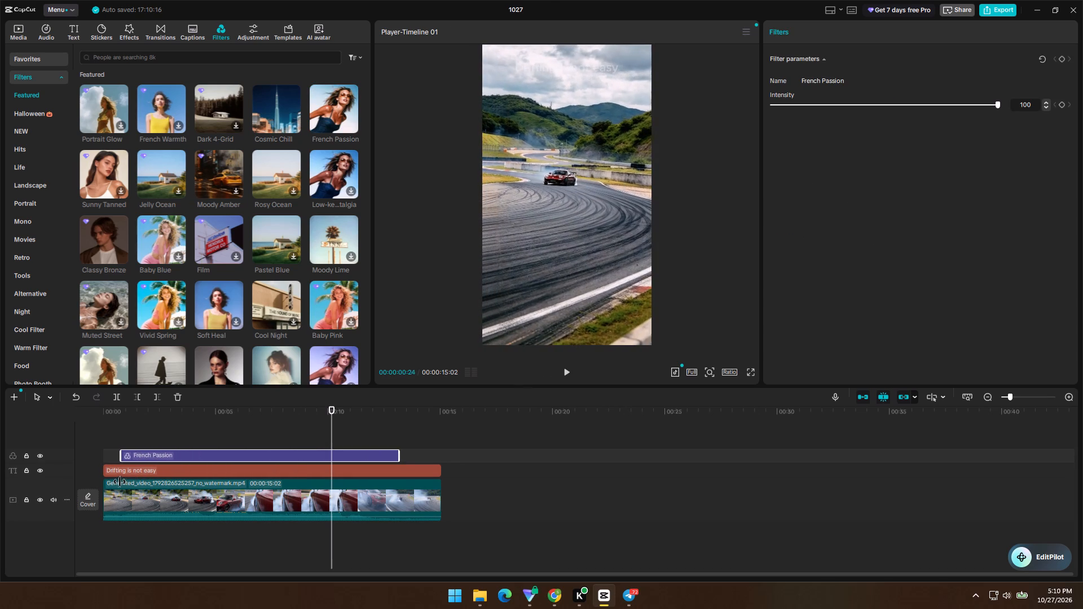
left_click_drag(120, 482, 30, 482)
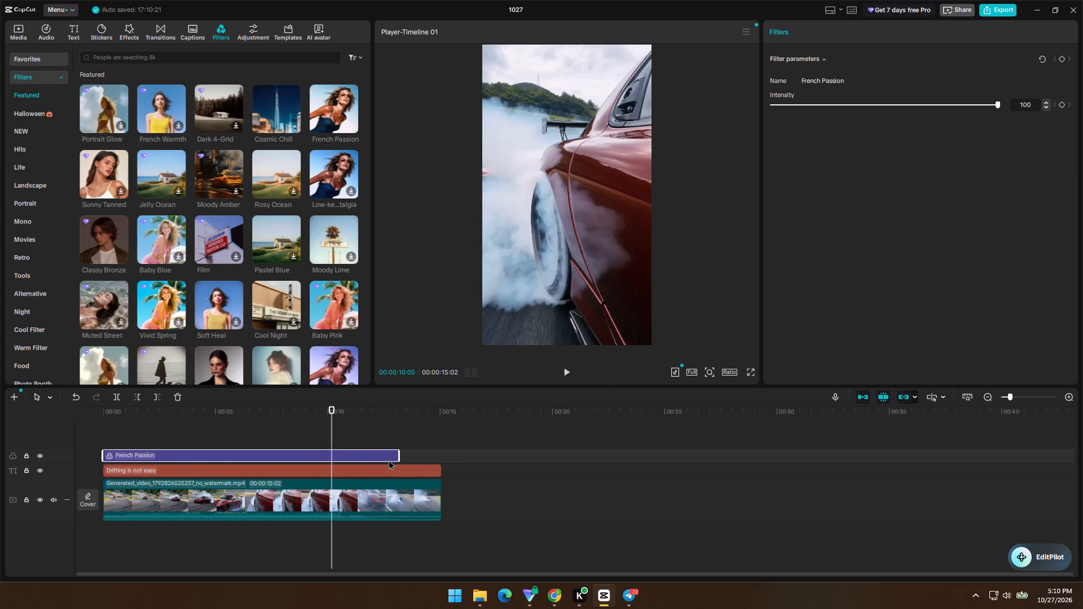
left_click_drag(398, 454, 430, 460)
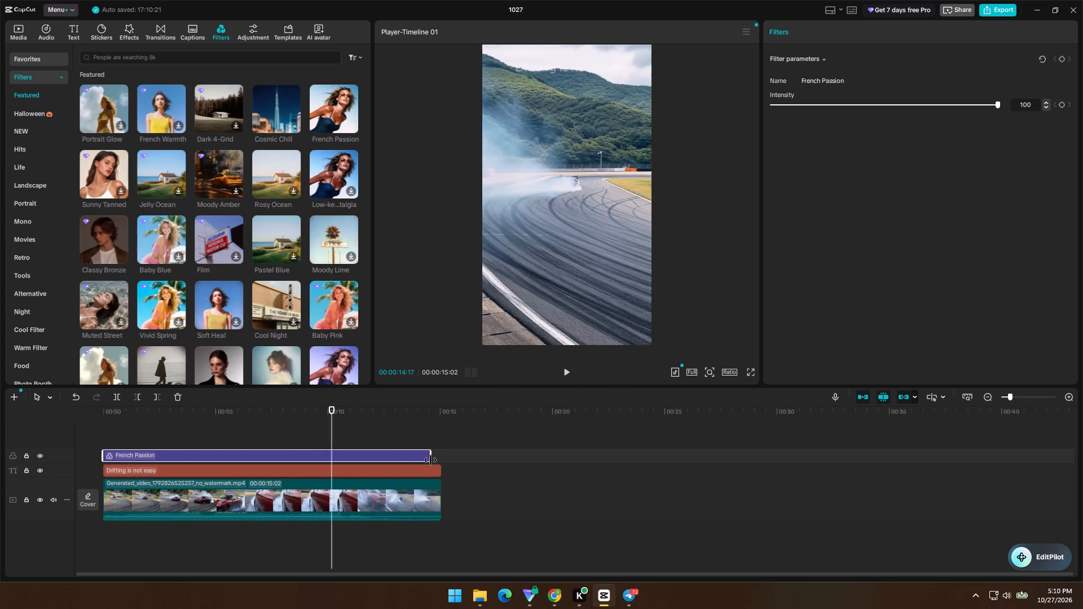
left_click_drag(430, 460, 438, 461)
left_click(874, 199)
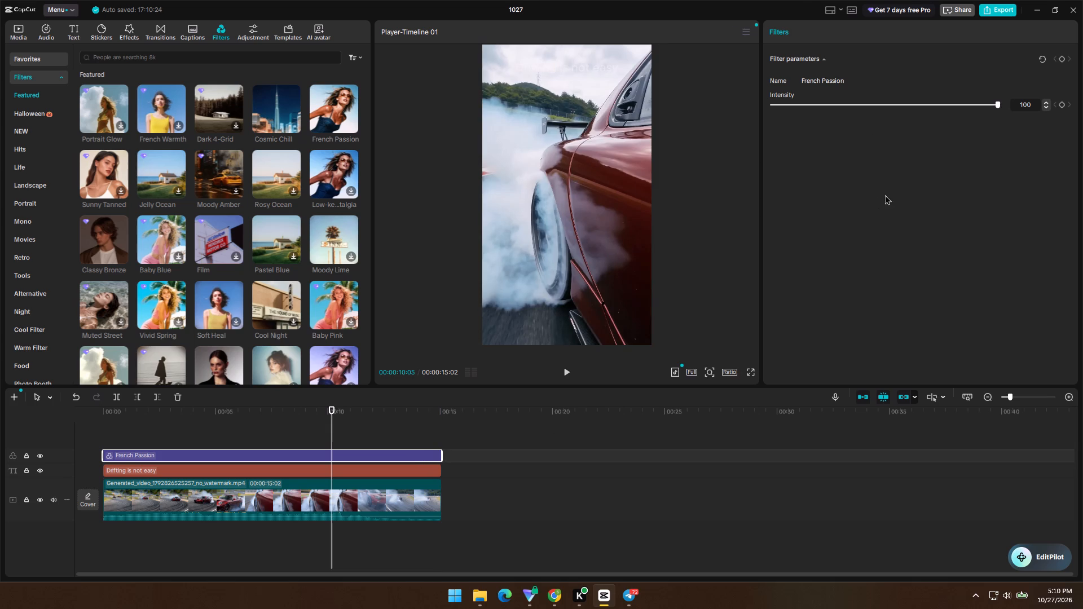
Export the video under the name "29 october Morning".
left_click(988, 4)
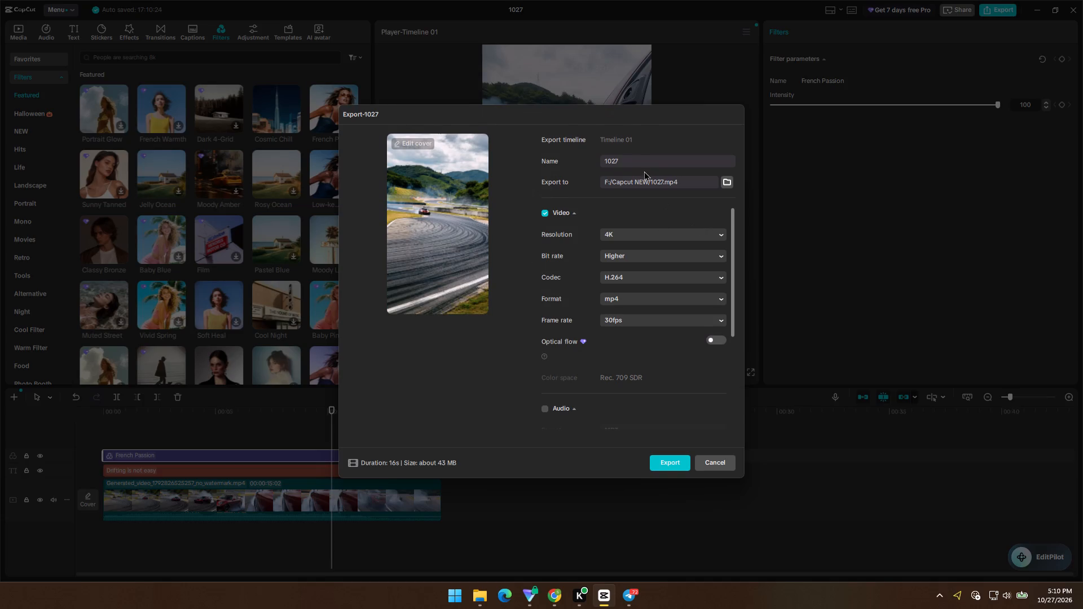
double_click(636, 158)
type("29 october Morning")
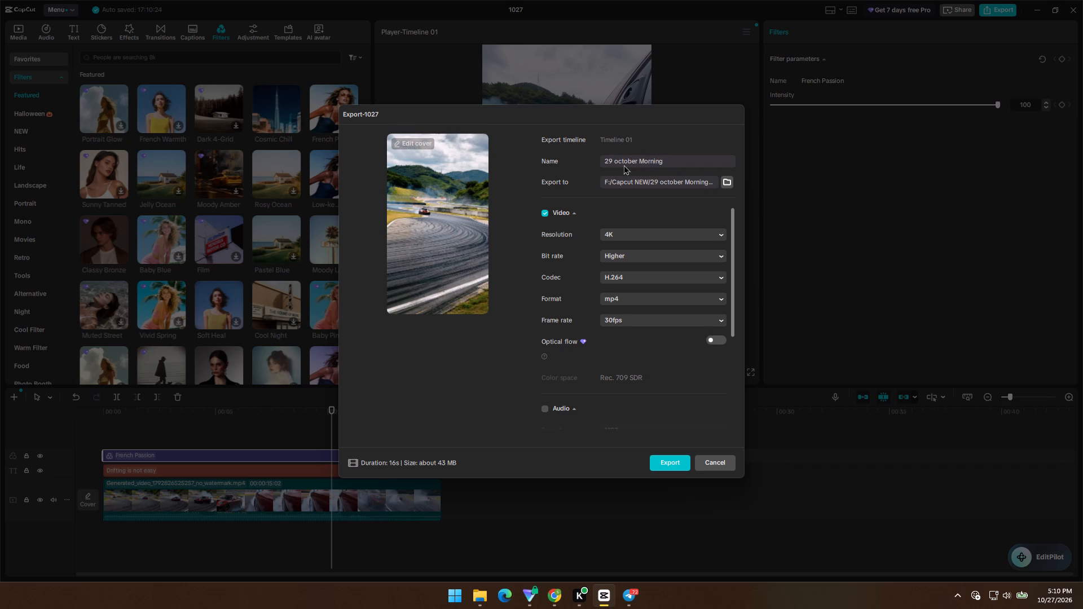
left_click(674, 461)
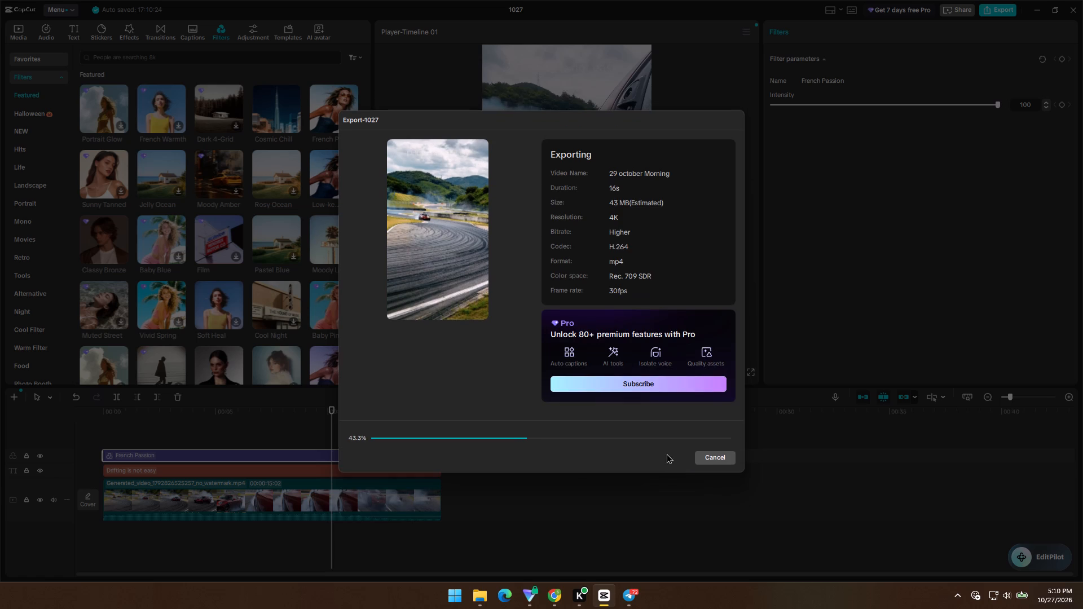
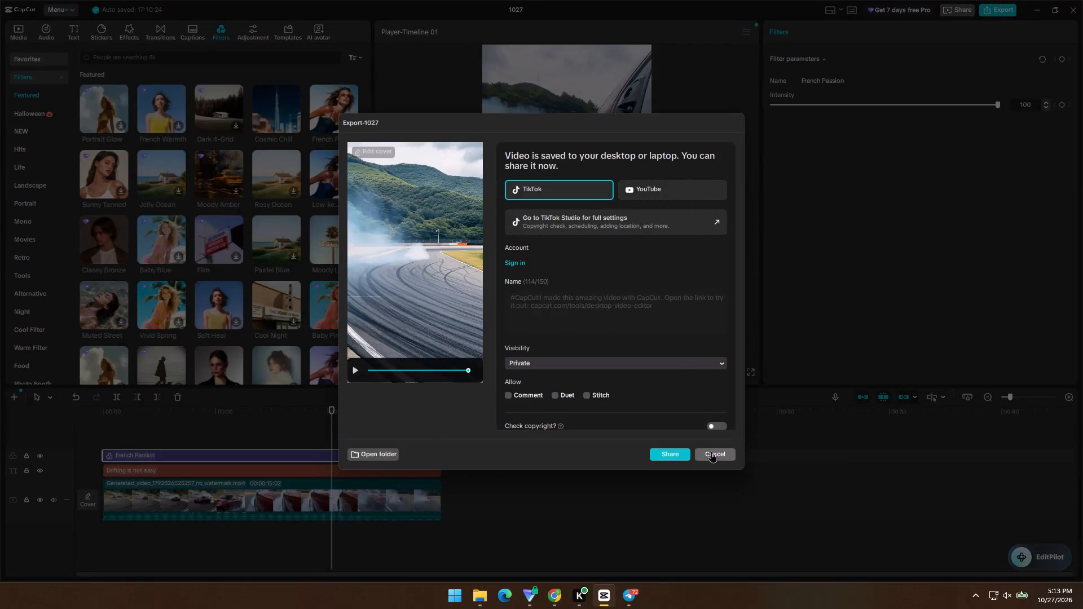
Dismiss the finished export and raise the drift video clip's audio volume to 20.0 dB.
left_click(711, 451)
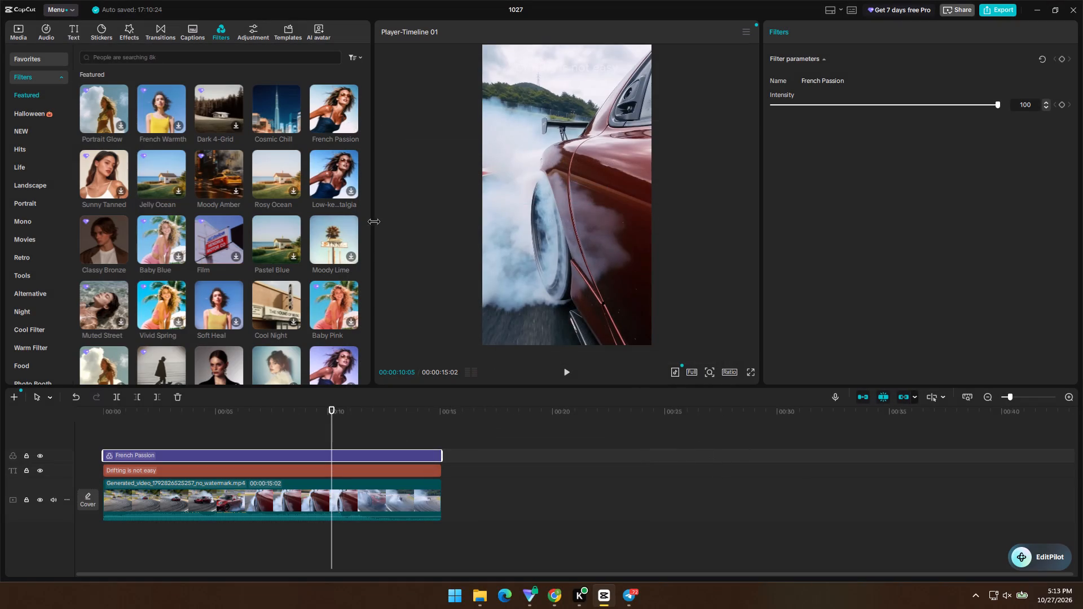
left_click(24, 32)
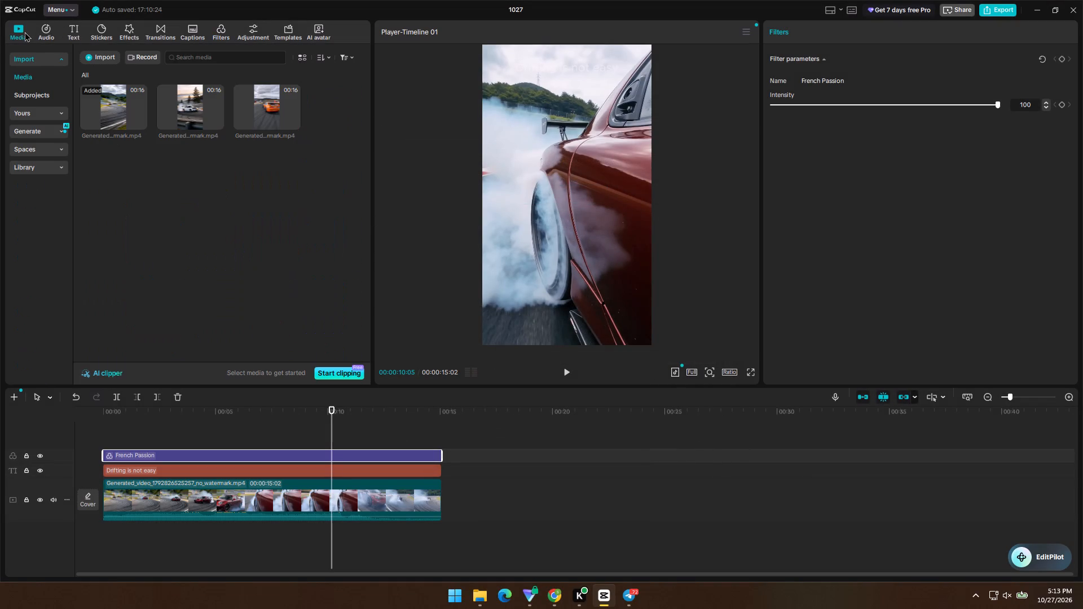
left_click(199, 540)
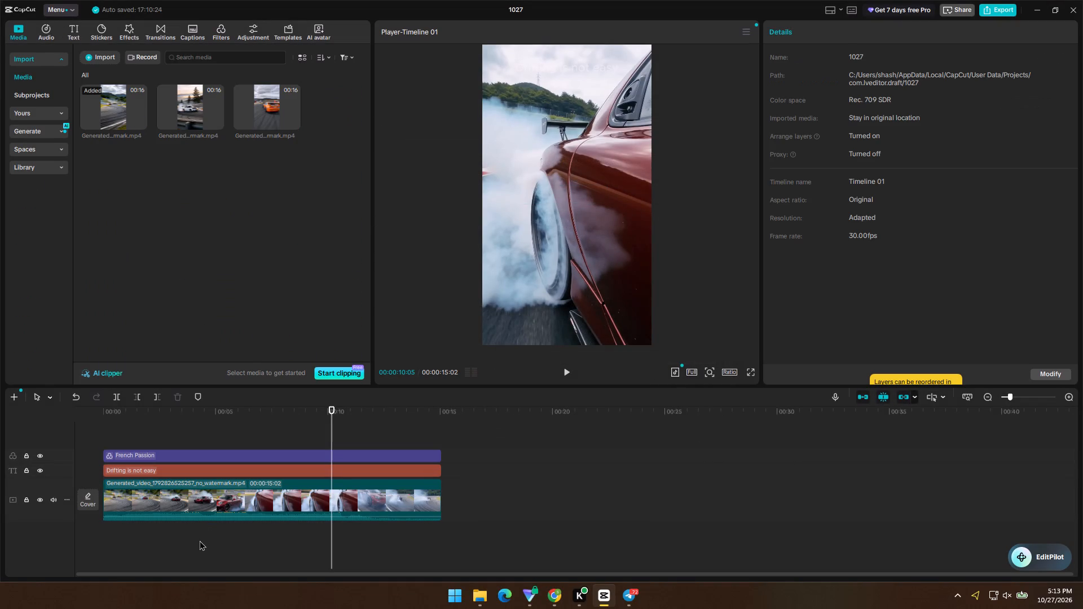
left_click(209, 500)
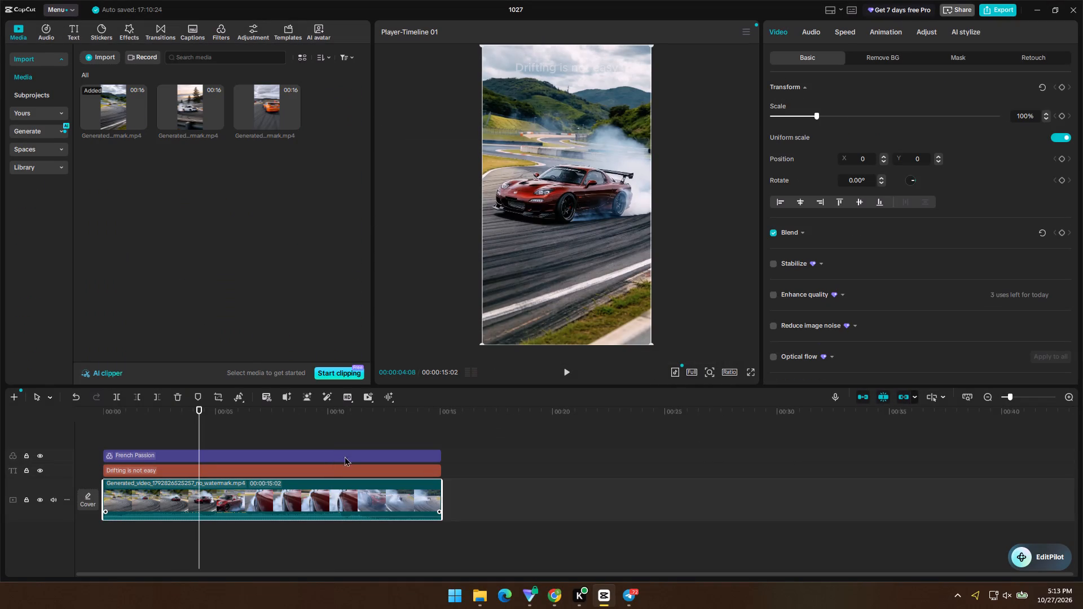
left_click(812, 33)
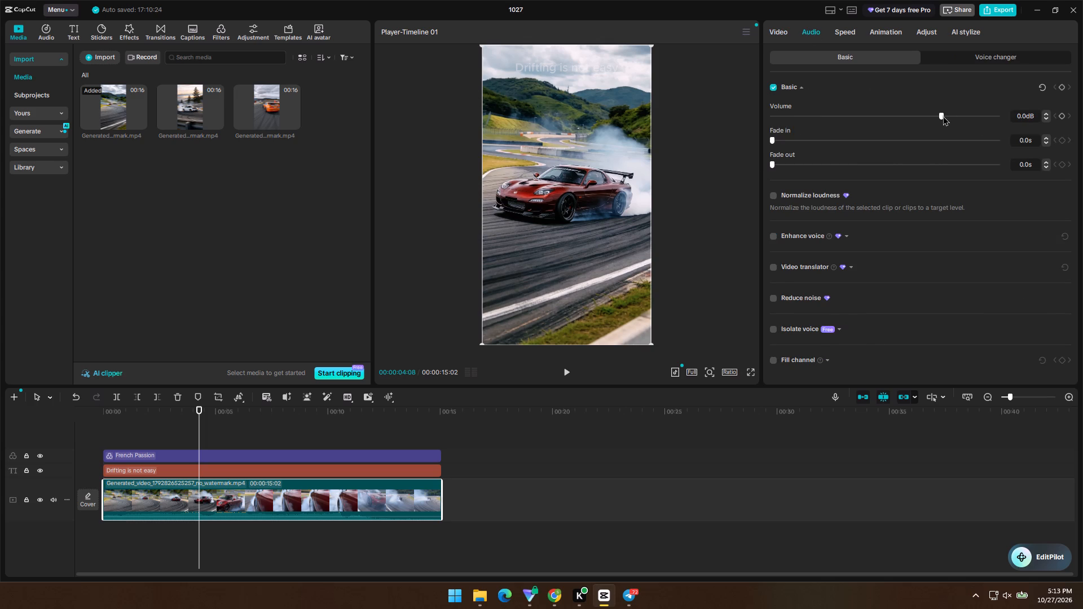
left_click_drag(940, 114, 1049, 124)
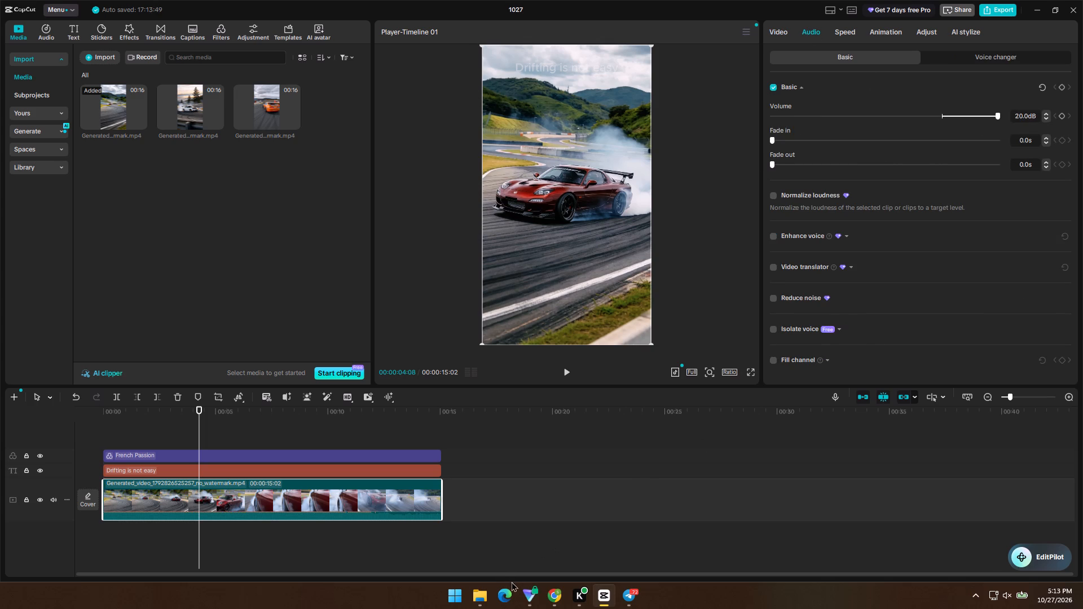
In File Explorer, permanently delete the "29 october Morning" video from the Capcut NEW folder on drive F.
left_click(484, 603)
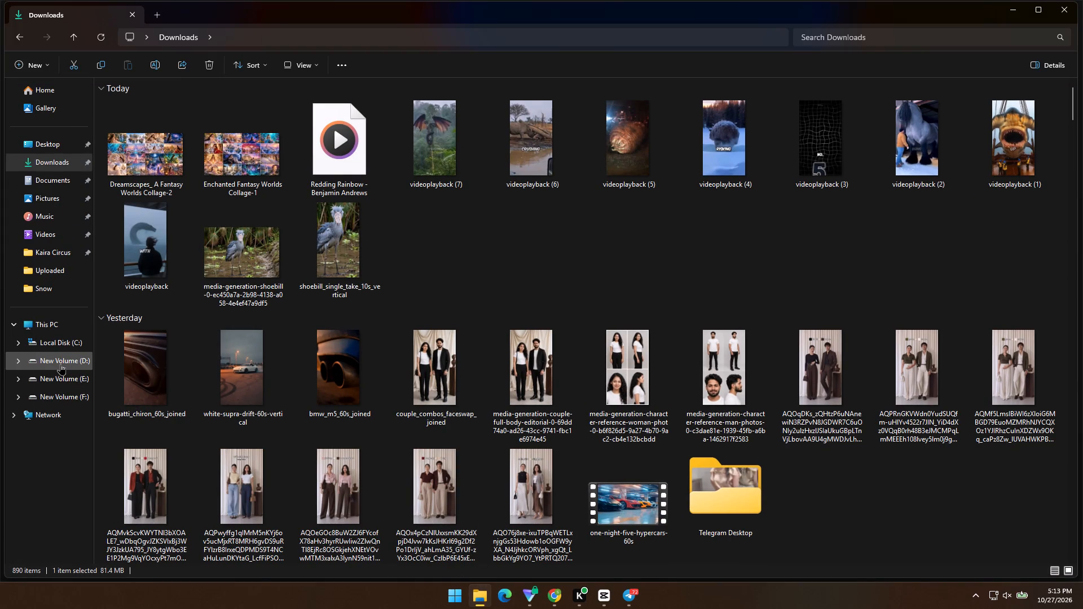
left_click(60, 364)
left_click(61, 382)
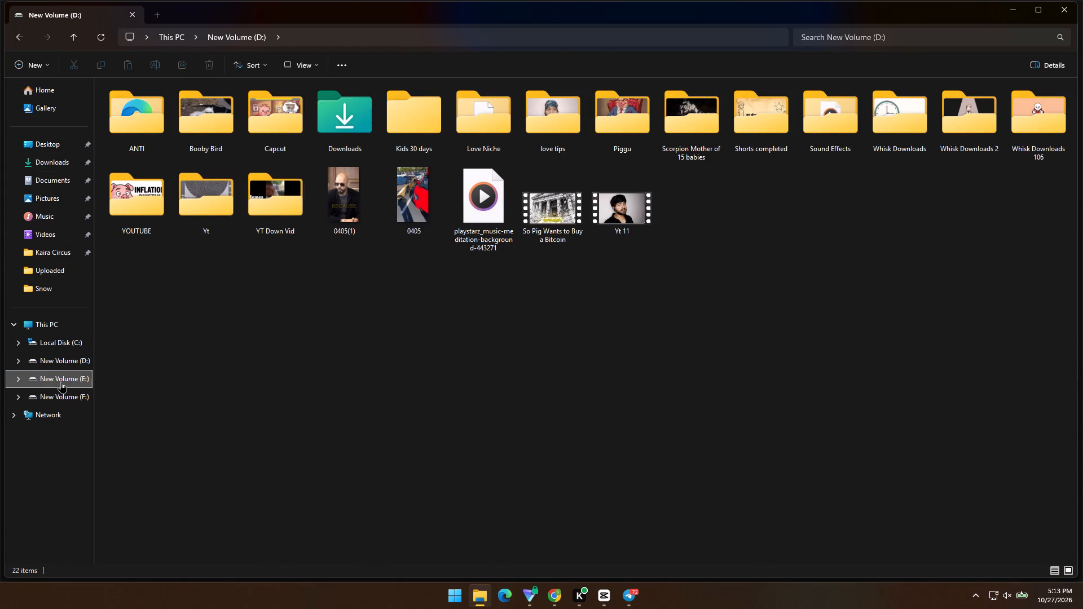
double_click(63, 392)
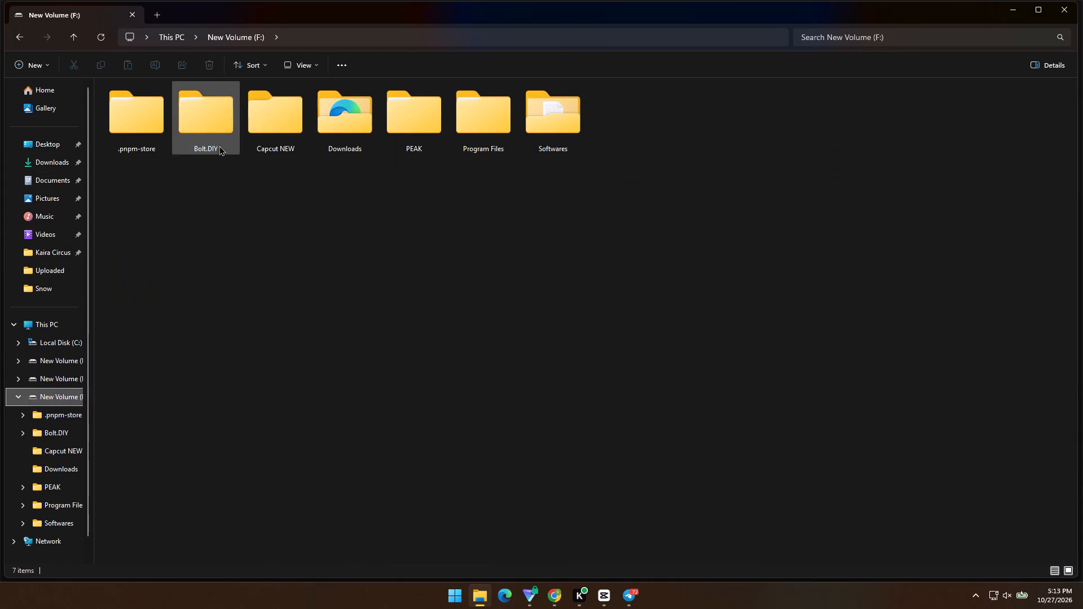
double_click(285, 140)
left_click(166, 163)
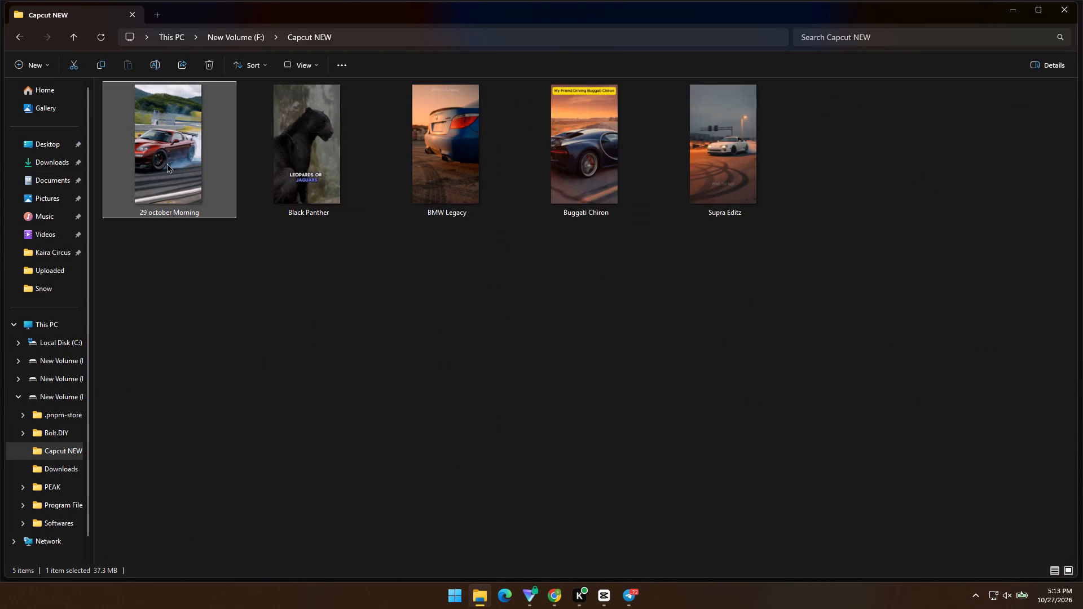
key("shift+Delete")
key("Return")
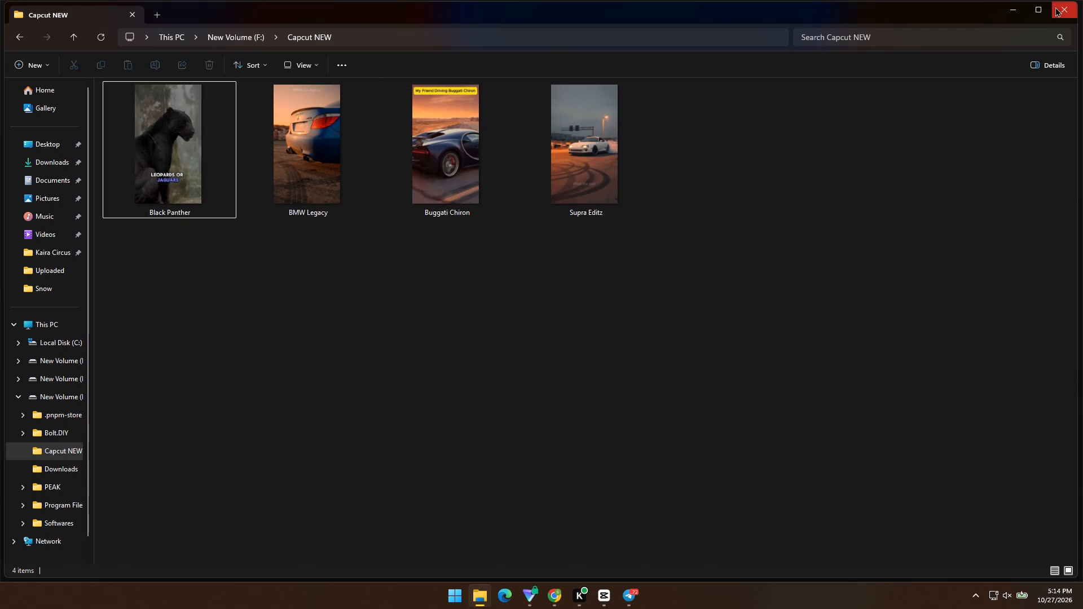
left_click(1004, 5)
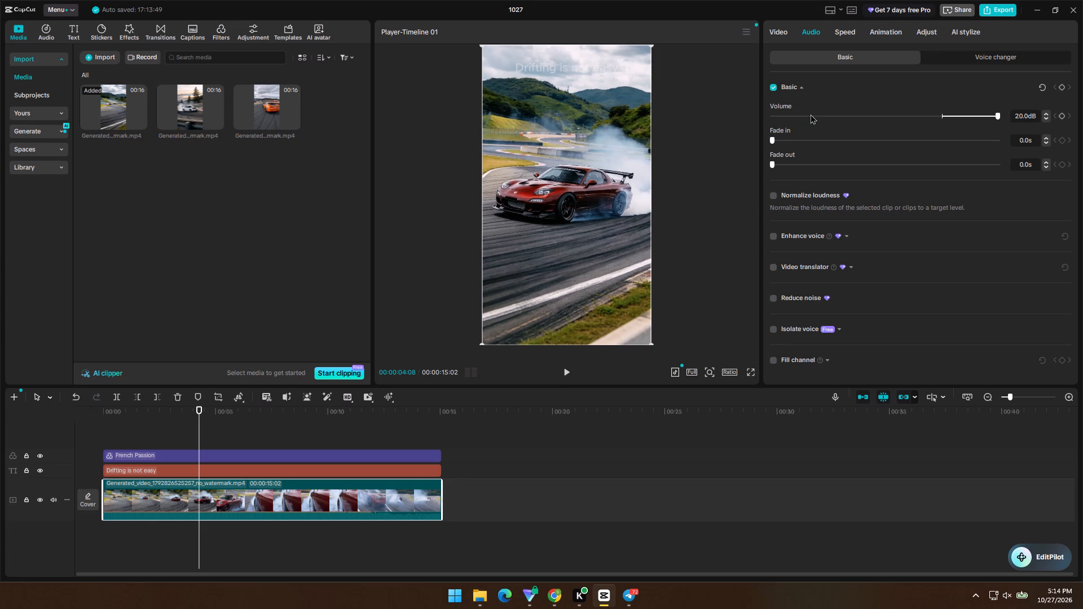
In CapCut, export the video under the name "28 october M" to the Capcut NEW folder.
left_click(989, 8)
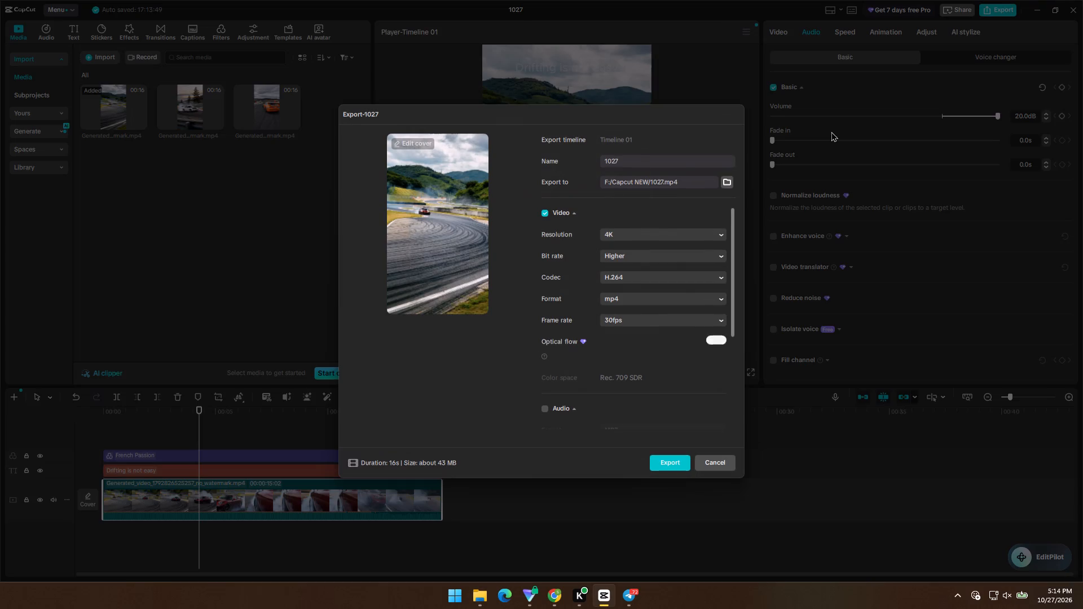
double_click(663, 164)
type("28 october")
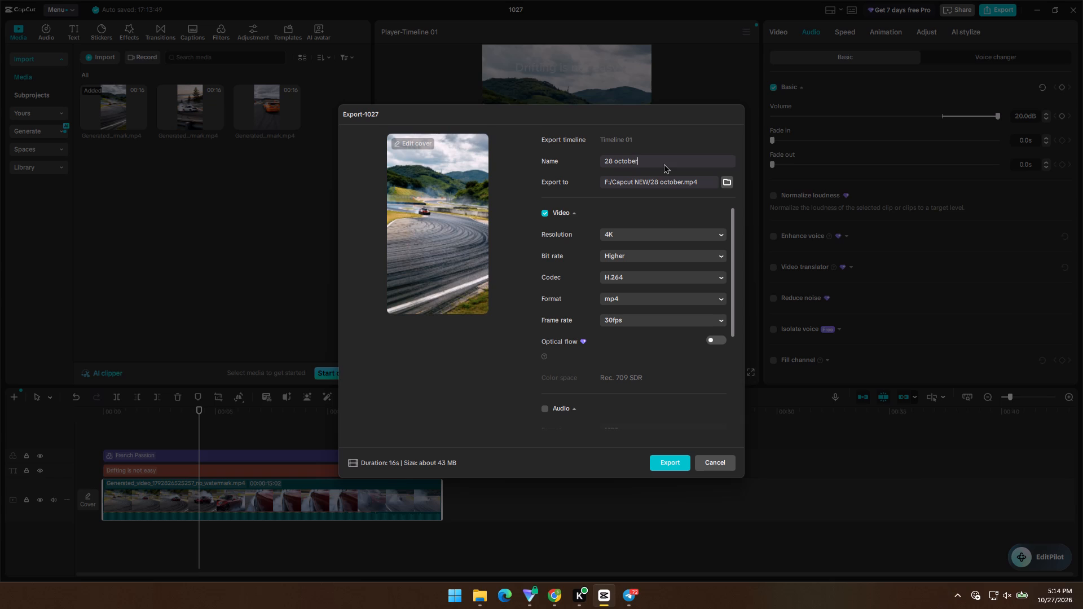
key("space")
key("shift+m")
left_click(674, 465)
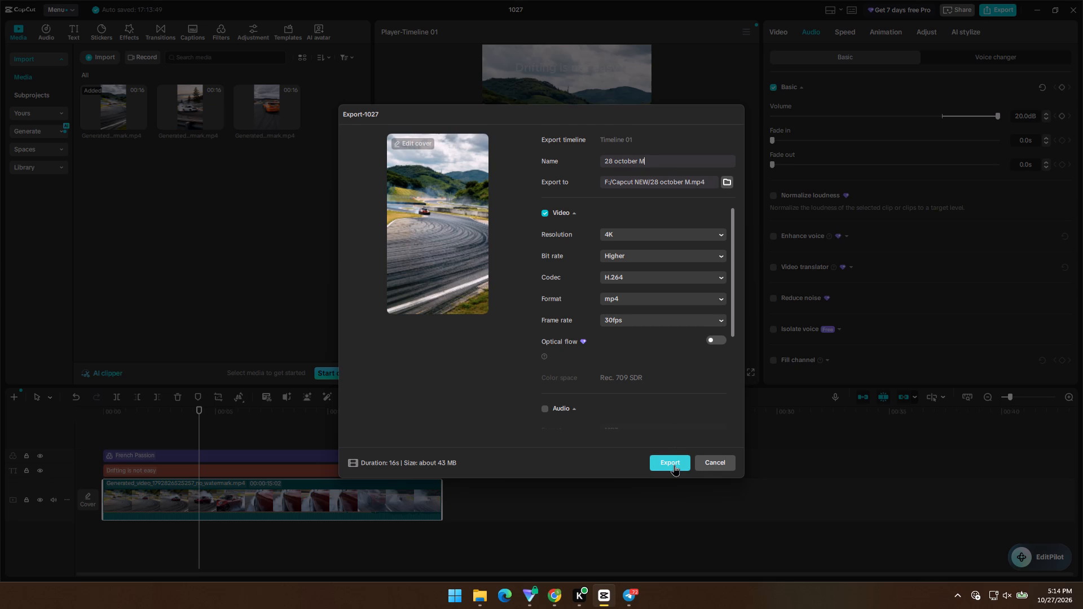
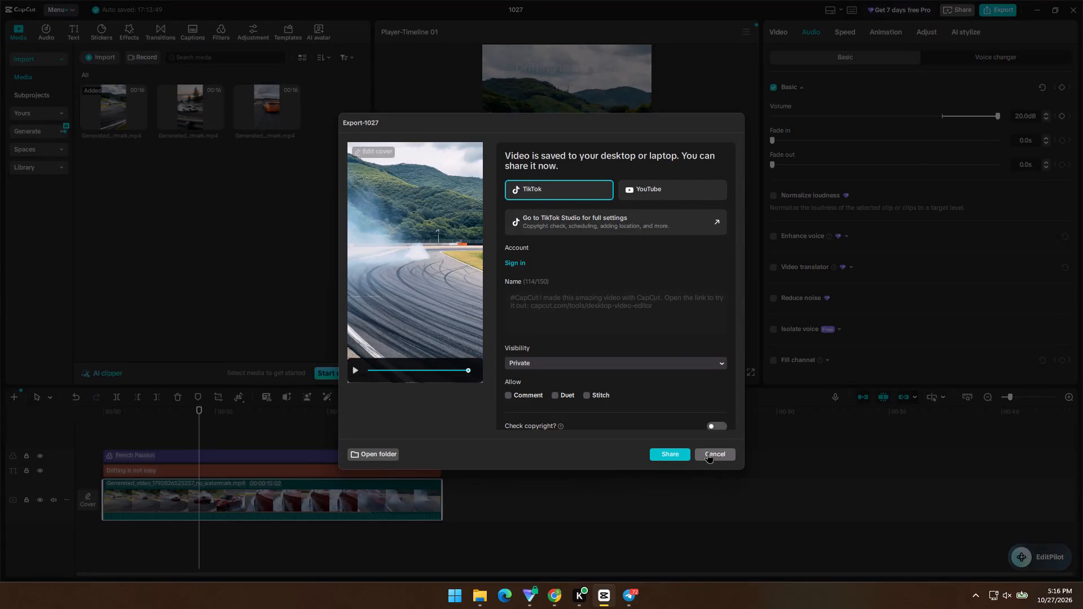
Dismiss the finished export and remove the red-car drift clip and its overlays from the timeline and the clip from the imported media.
left_click(708, 452)
left_click(250, 497)
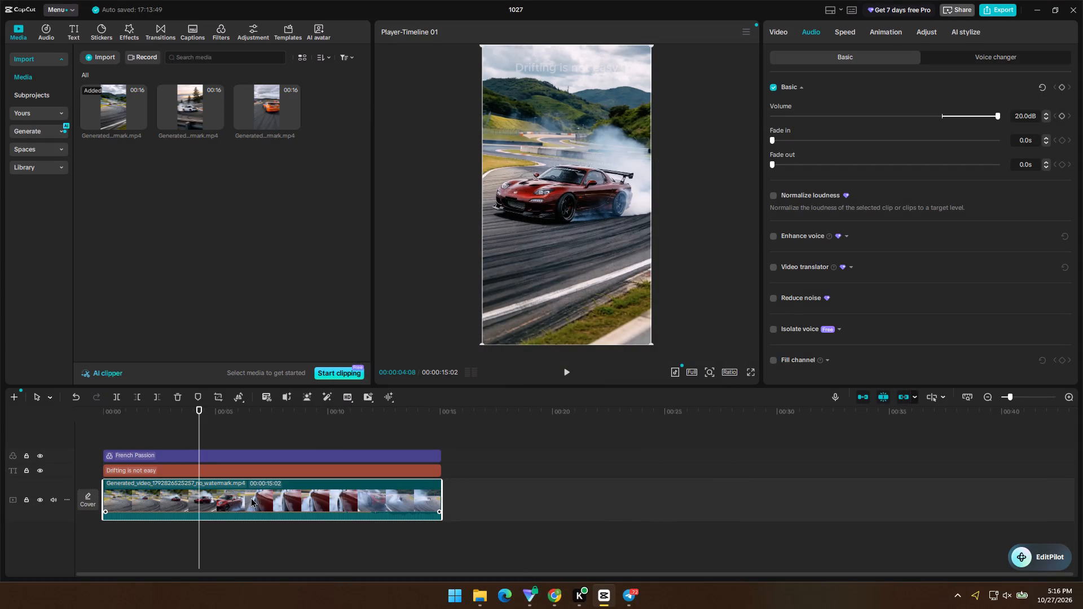
key("Delete")
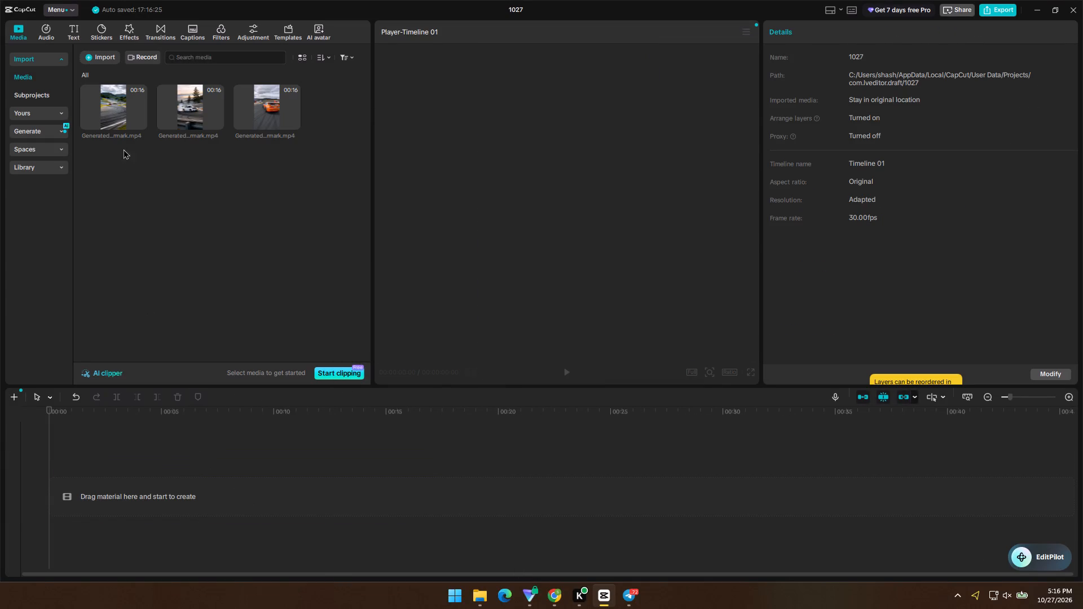
left_click(106, 118)
key("Delete")
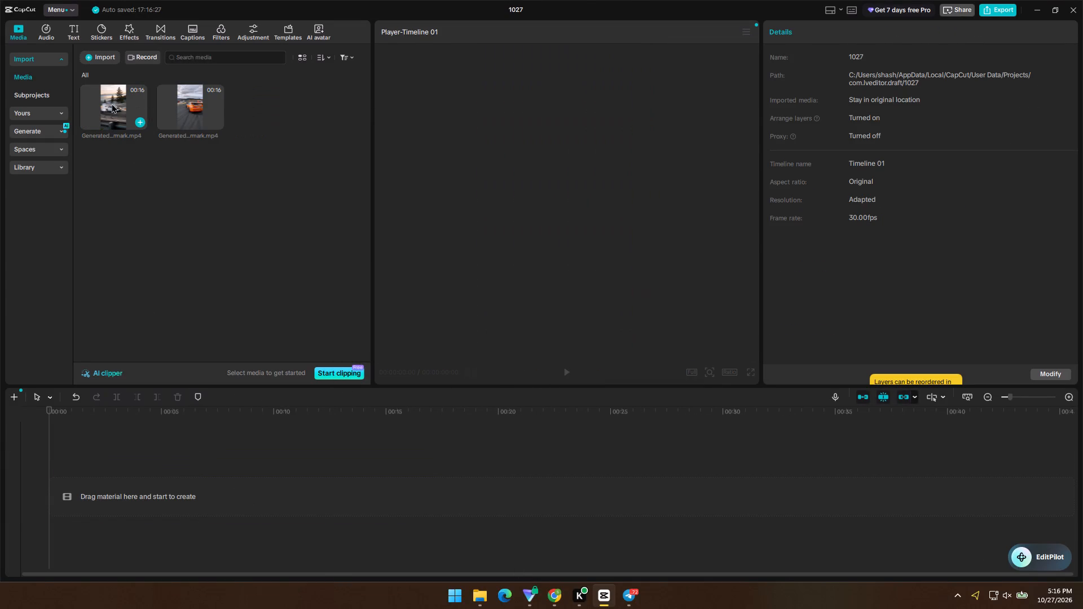
Add the white-car drift clip from the imported media to the empty timeline.
left_click(111, 103)
left_click(138, 121)
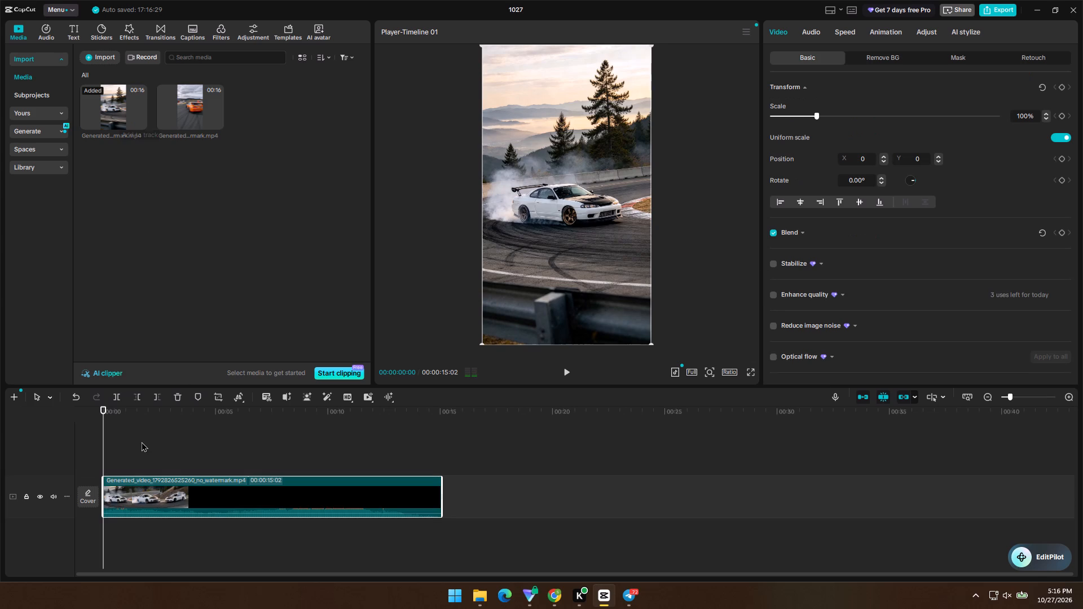
Review the white-car clip and split it at about 00:00:04:25, as the car turns to face the camera.
key("space")
key("space")
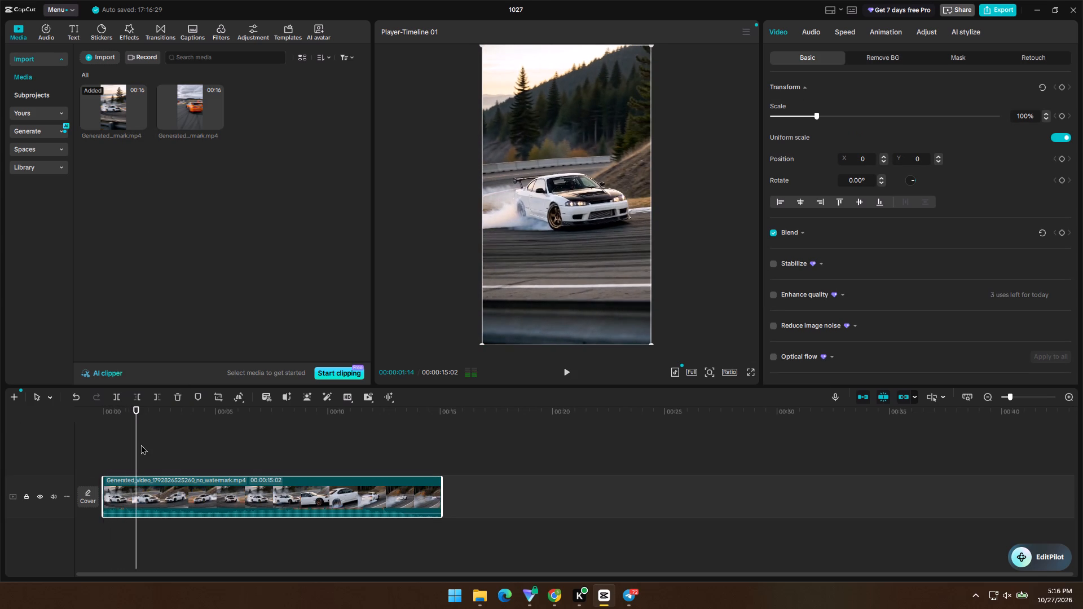
key("space")
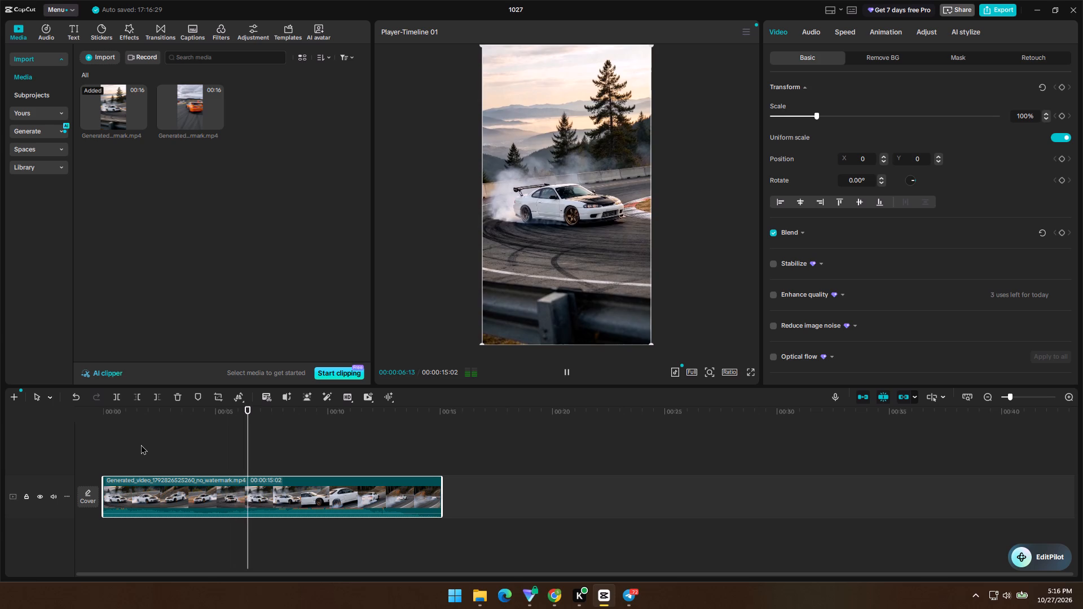
key("space")
left_click_drag(254, 454, 224, 465)
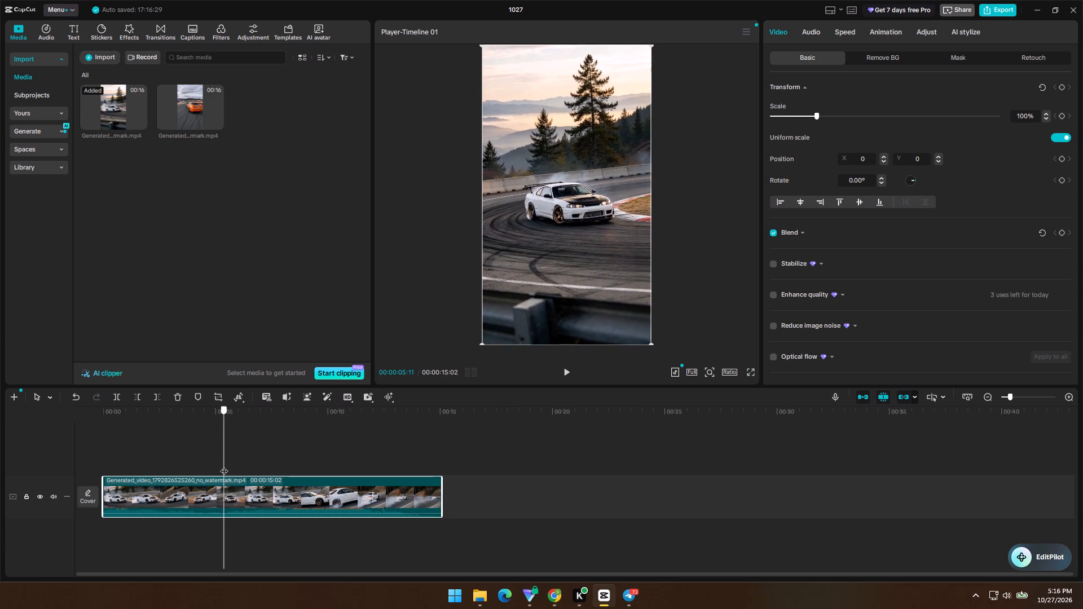
left_click_drag(224, 465, 221, 467)
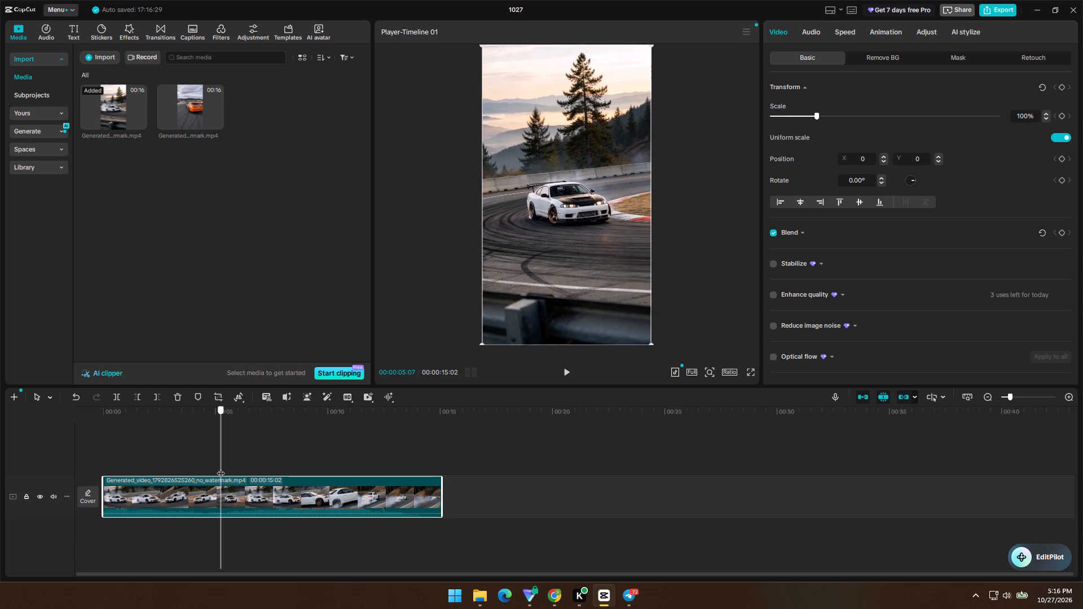
left_click_drag(221, 467, 212, 470)
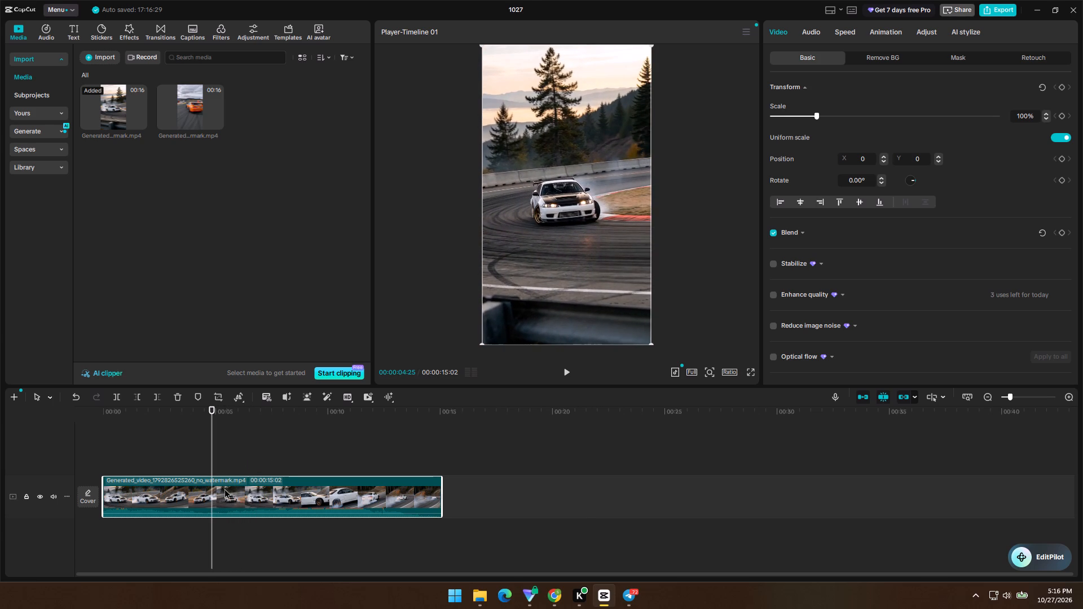
key("ctrl+b")
Find the first change of drift direction and split the opening segment at 00:00:02:11.
key("space")
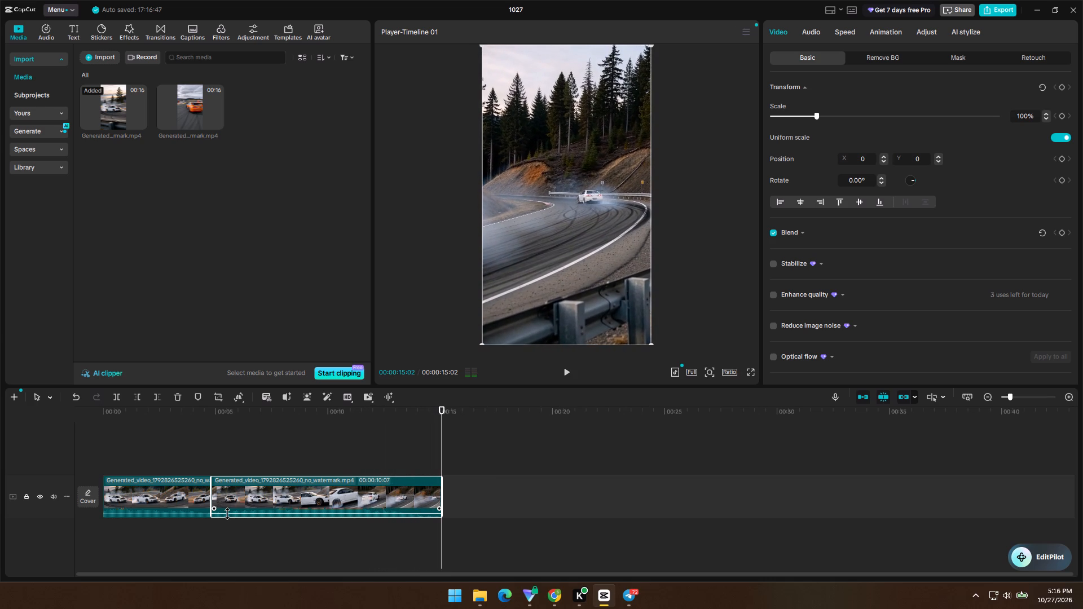
left_click_drag(109, 415, 127, 420)
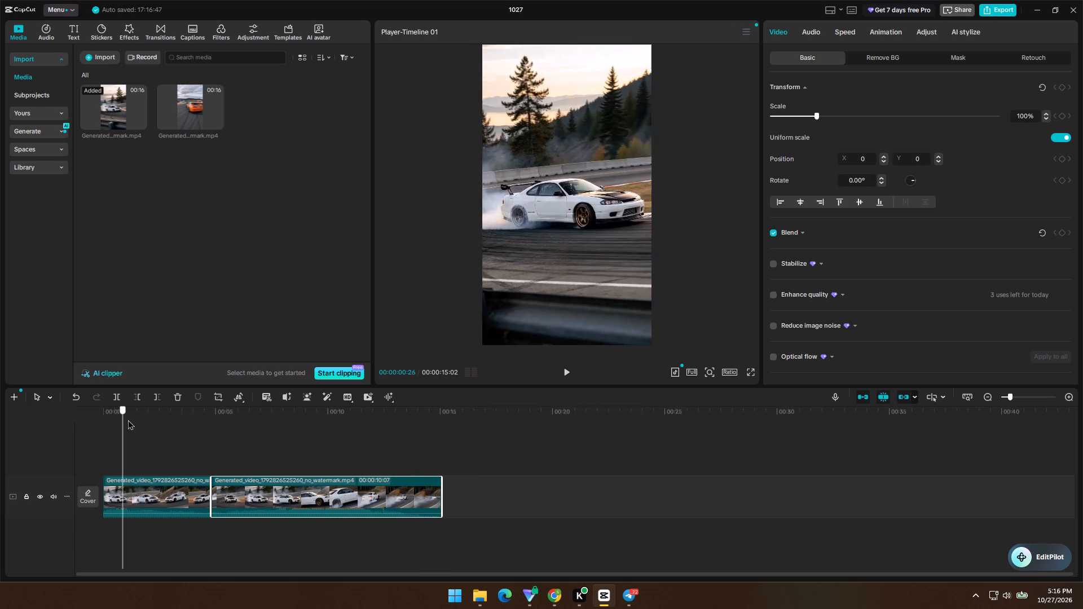
left_click_drag(127, 420, 117, 431)
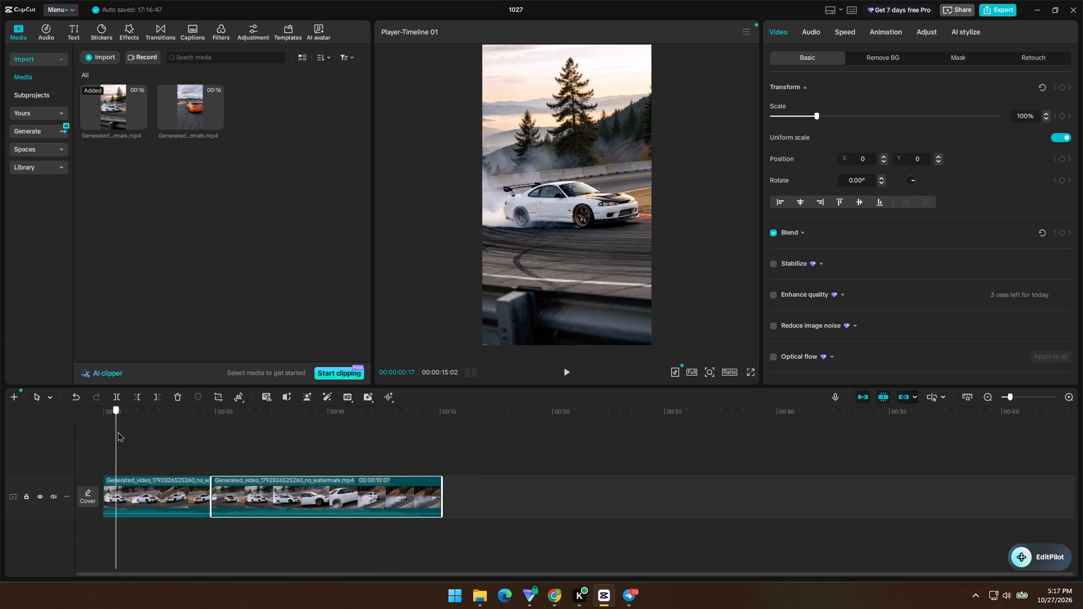
left_click_drag(117, 431, 201, 430)
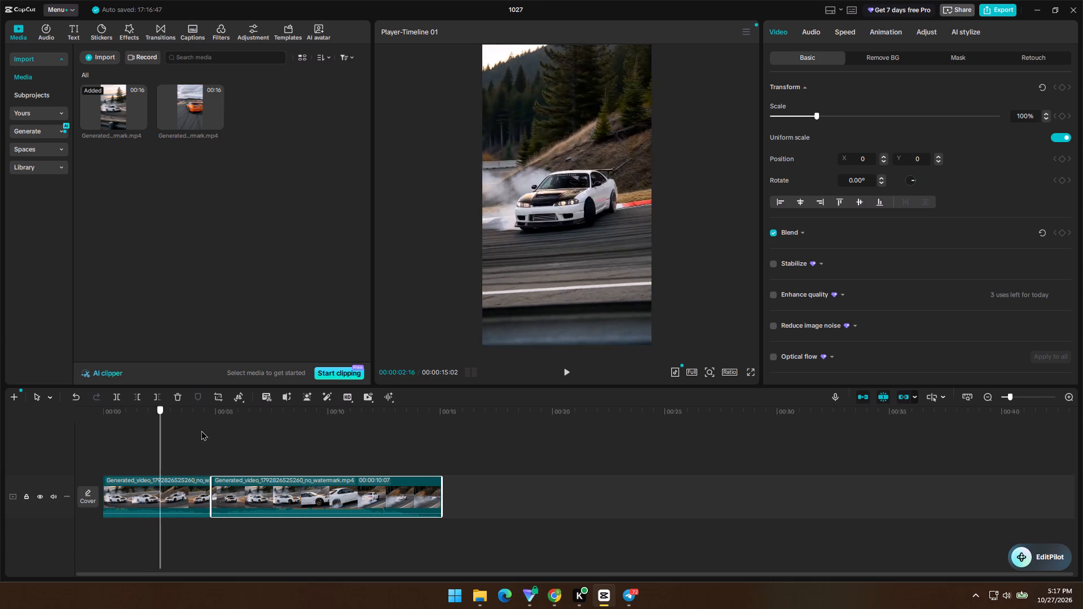
left_click_drag(201, 430, 176, 442)
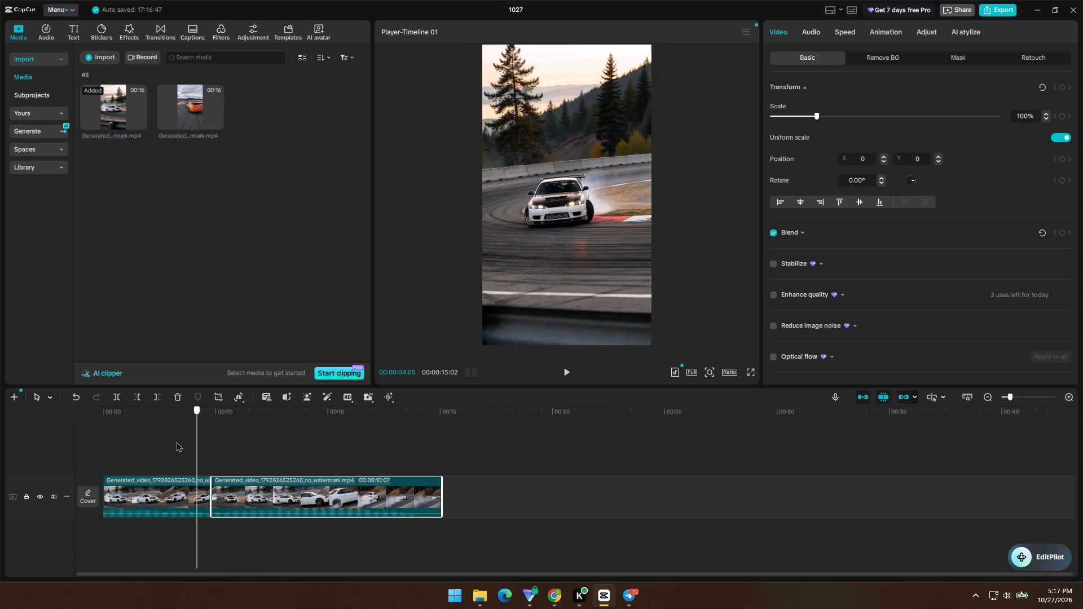
left_click_drag(176, 442, 111, 449)
key("space")
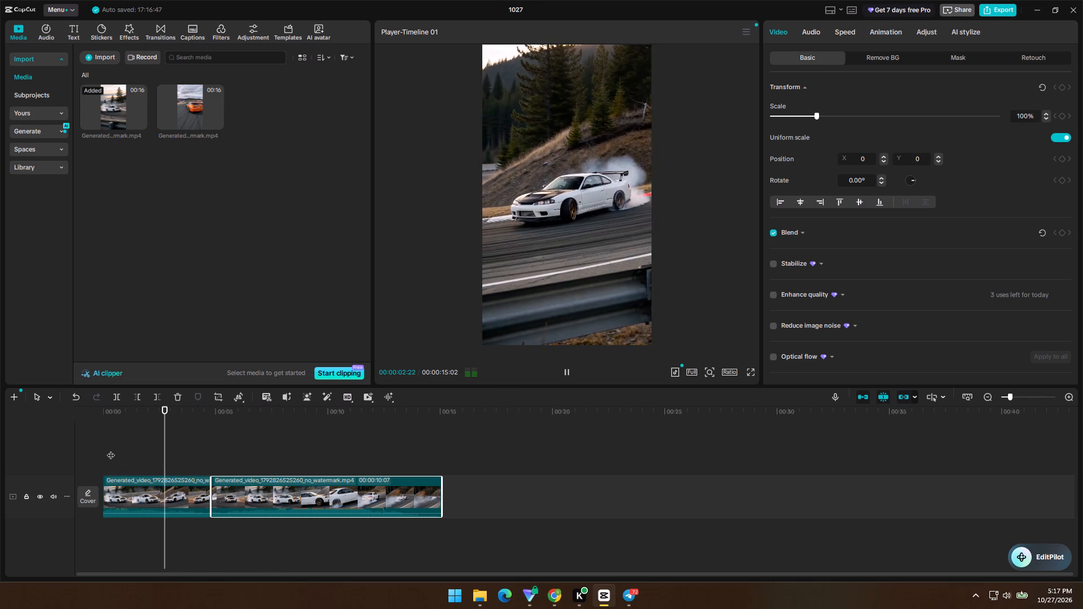
key("space")
left_click_drag(174, 432, 161, 434)
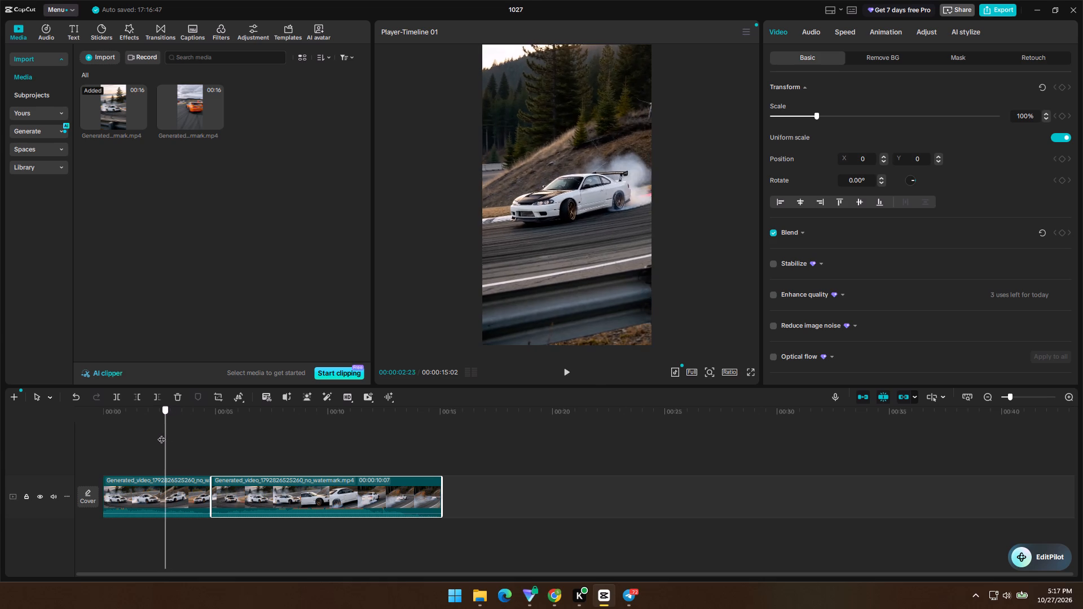
left_click_drag(161, 434, 160, 436)
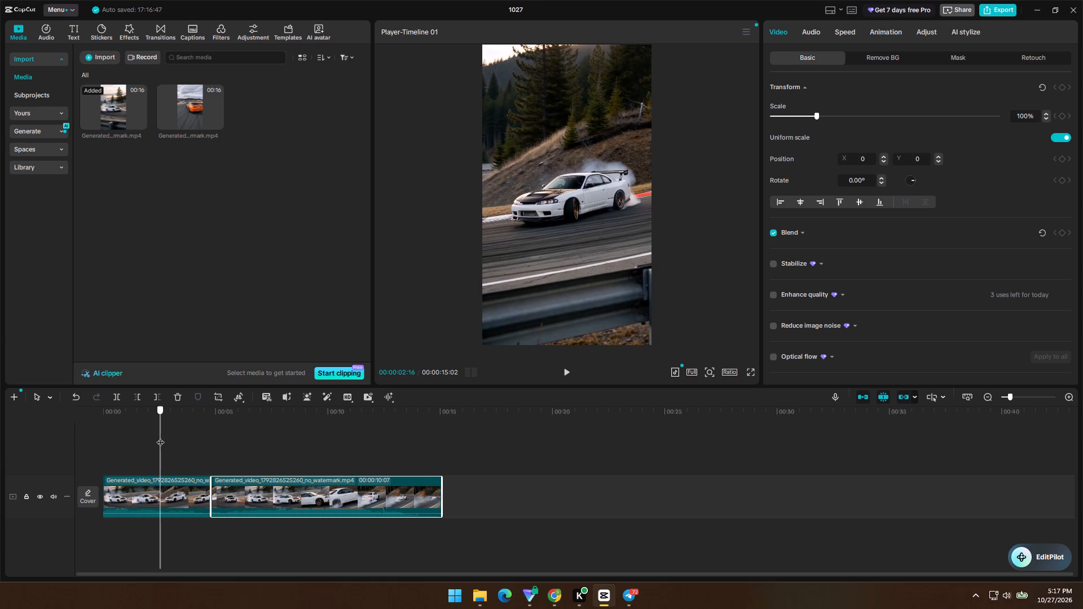
left_click_drag(160, 436, 156, 438)
left_click(165, 489)
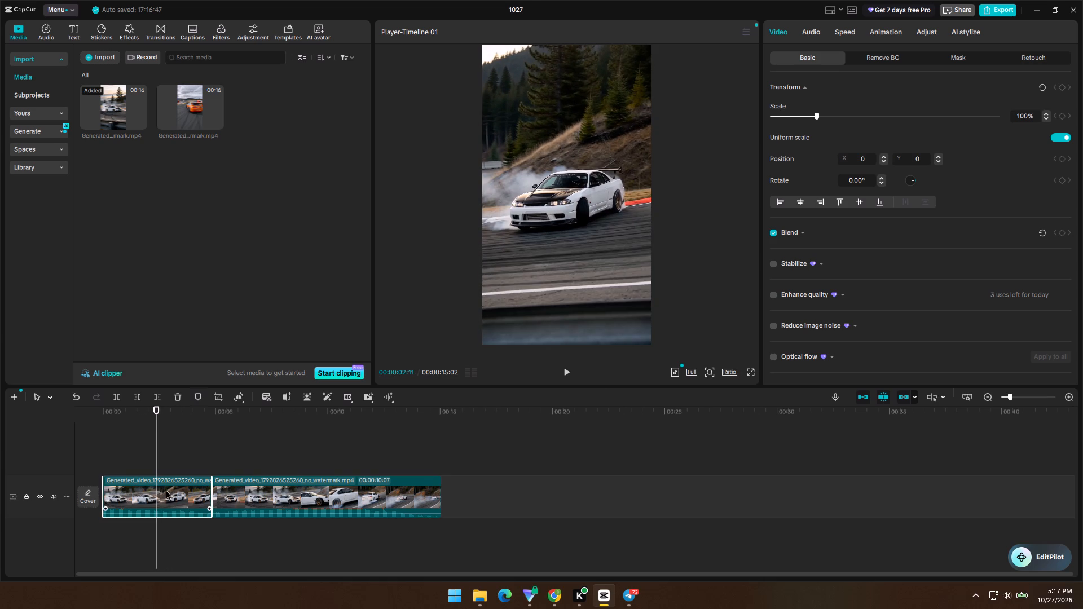
key("ctrl+b")
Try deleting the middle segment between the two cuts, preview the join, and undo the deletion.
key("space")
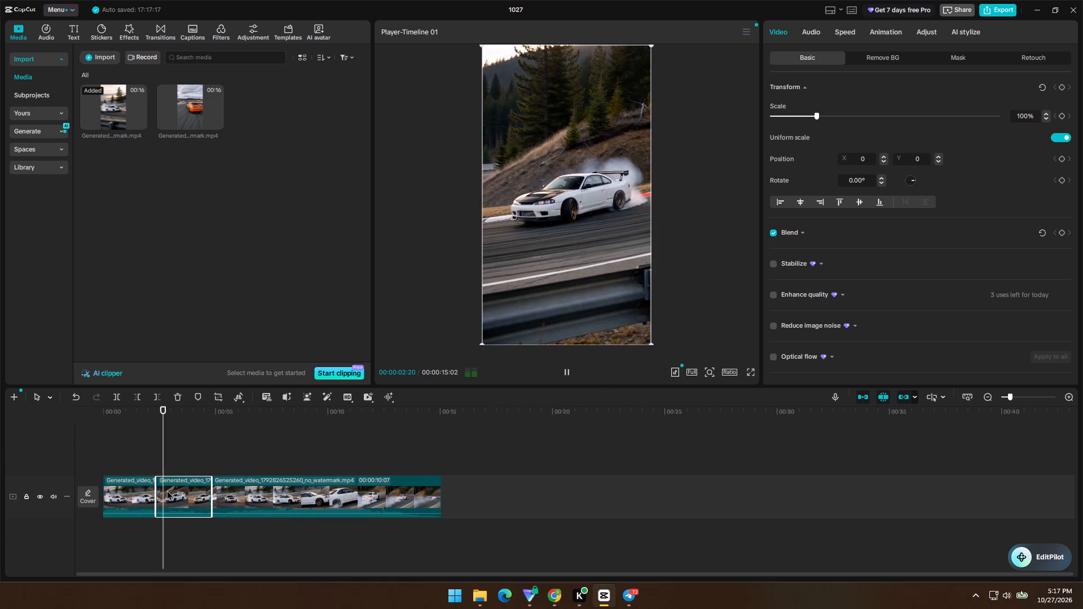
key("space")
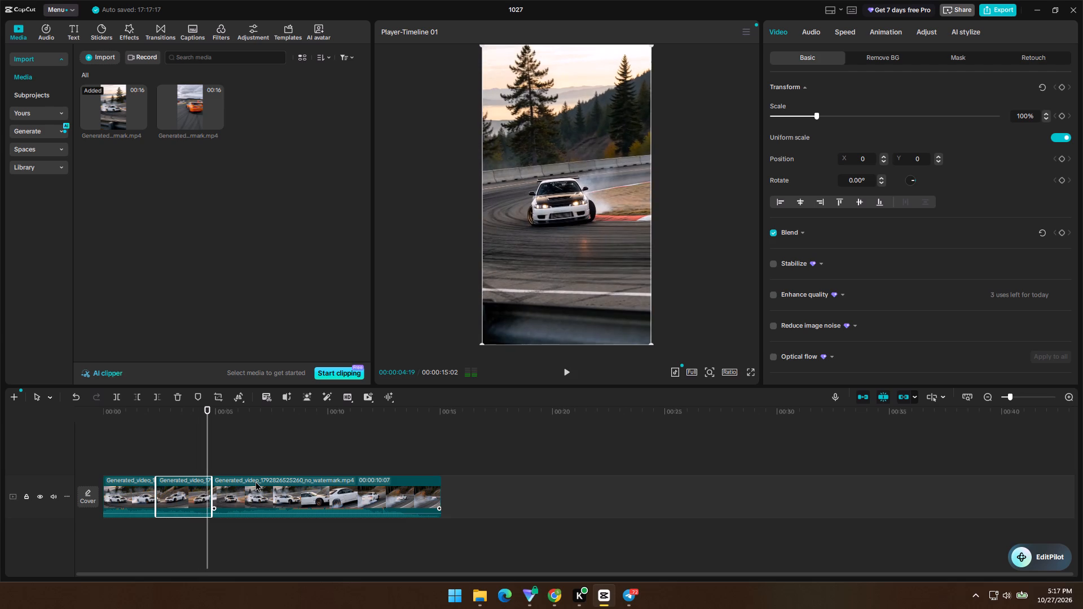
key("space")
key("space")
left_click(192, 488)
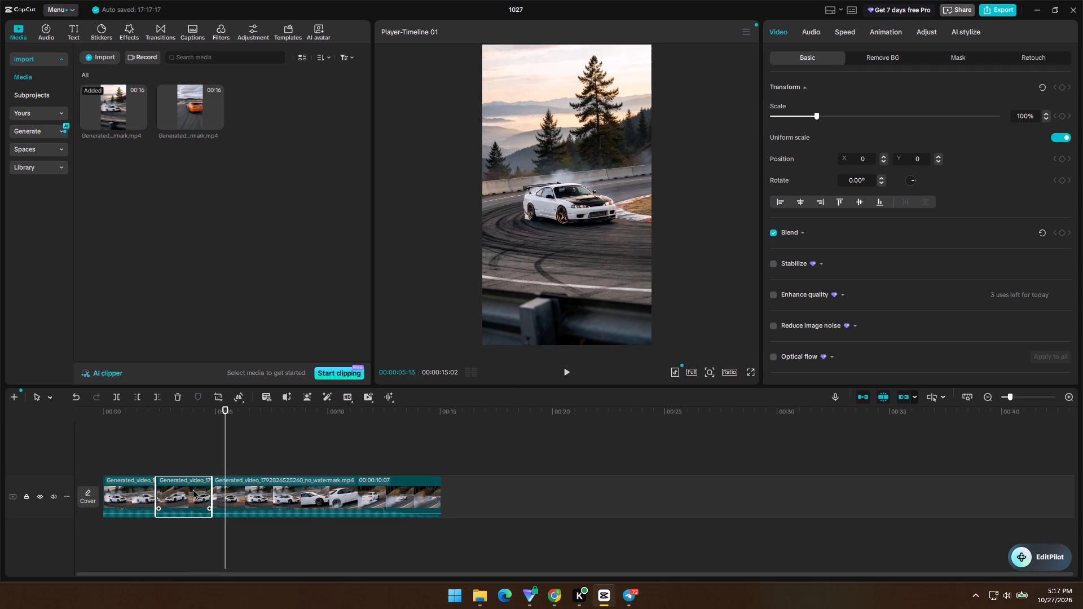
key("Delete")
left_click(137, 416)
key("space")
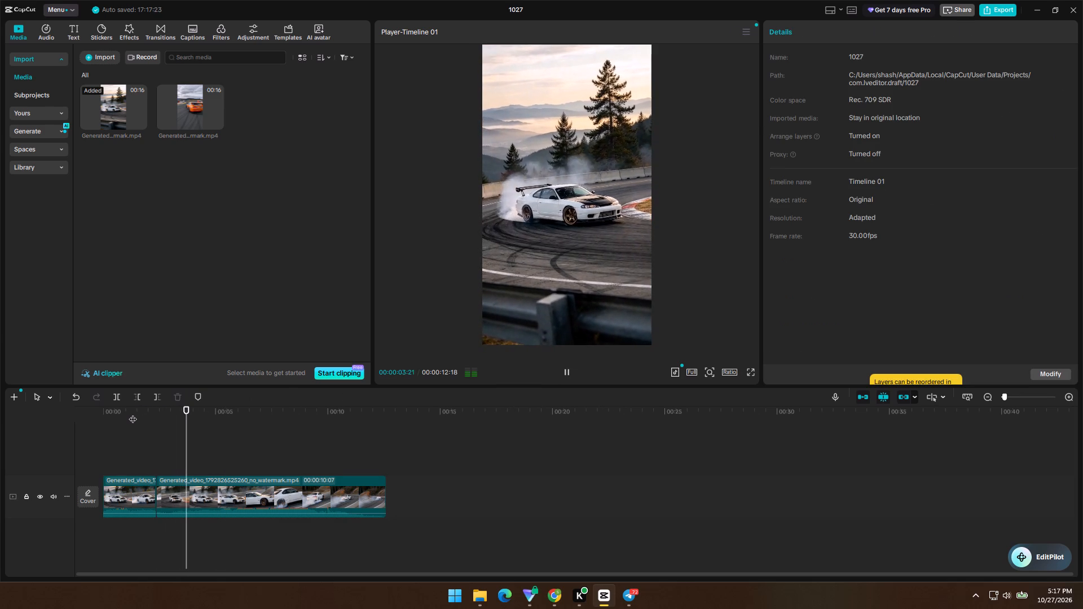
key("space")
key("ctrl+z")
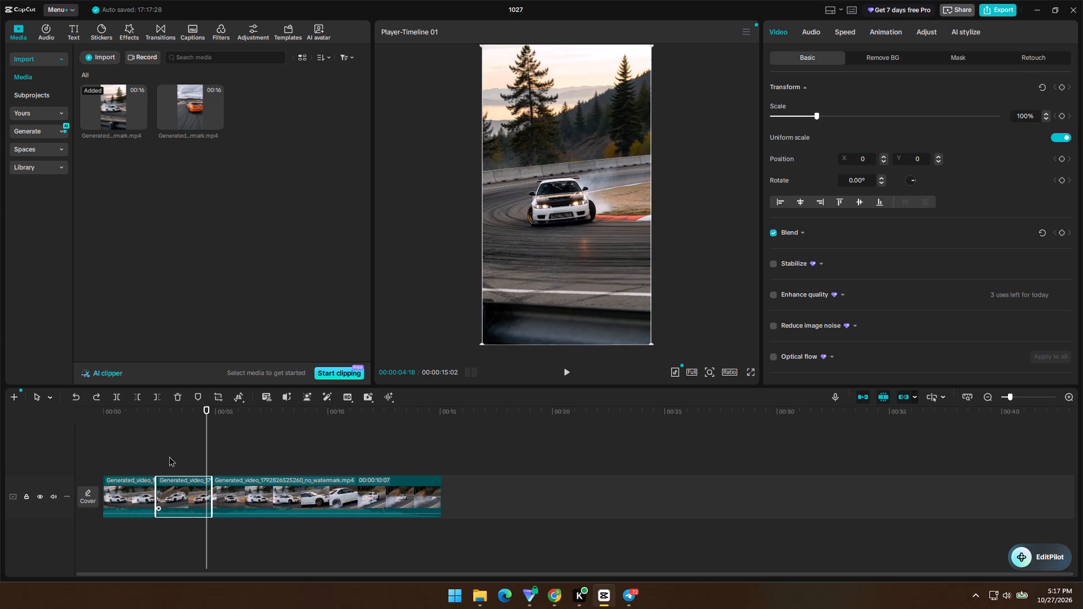
Replay the footage around both cuts and delete the middle segment between them.
left_click_drag(169, 412, 148, 416)
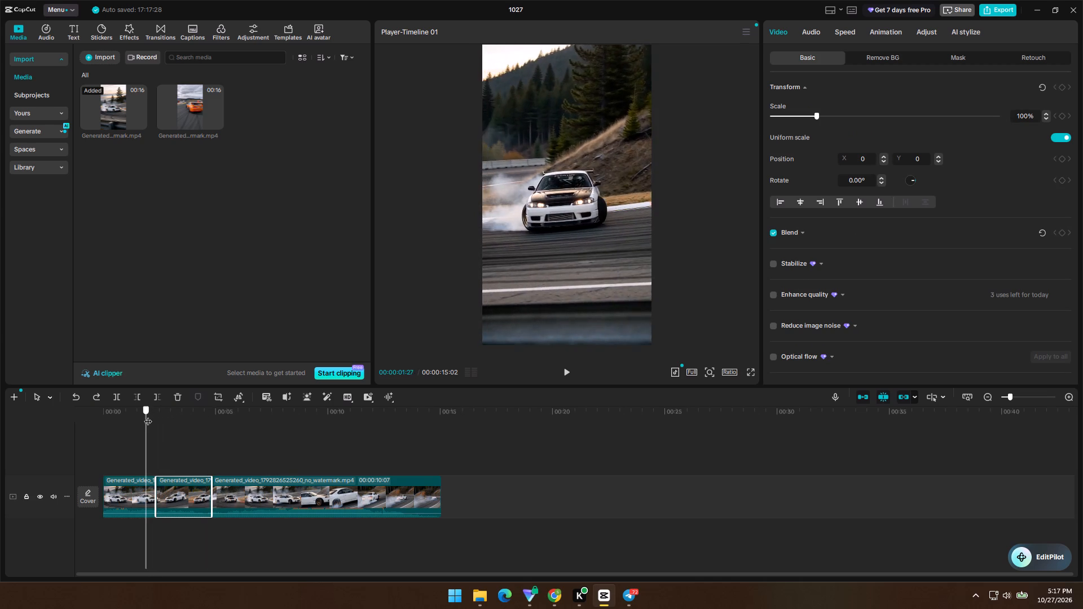
left_click_drag(148, 416, 135, 423)
key("space")
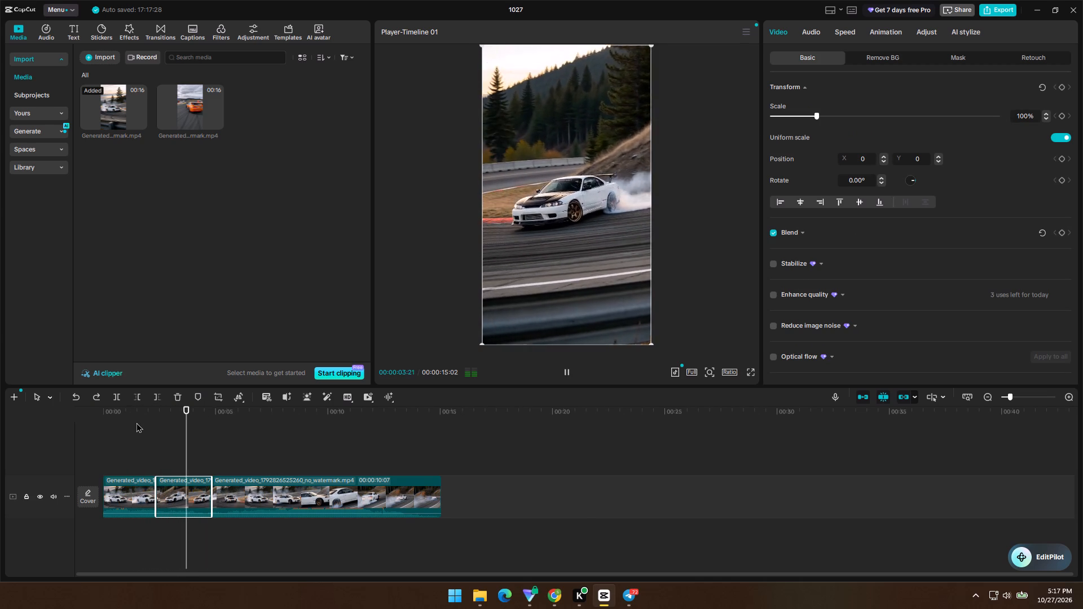
key("space")
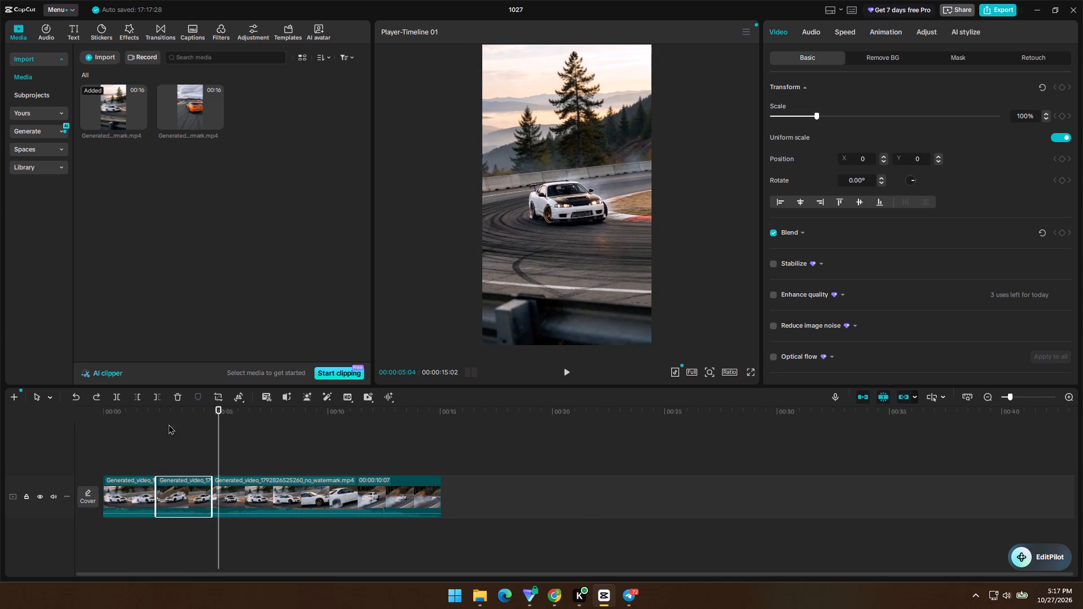
left_click_drag(217, 428, 236, 431)
left_click(182, 497)
key("Delete")
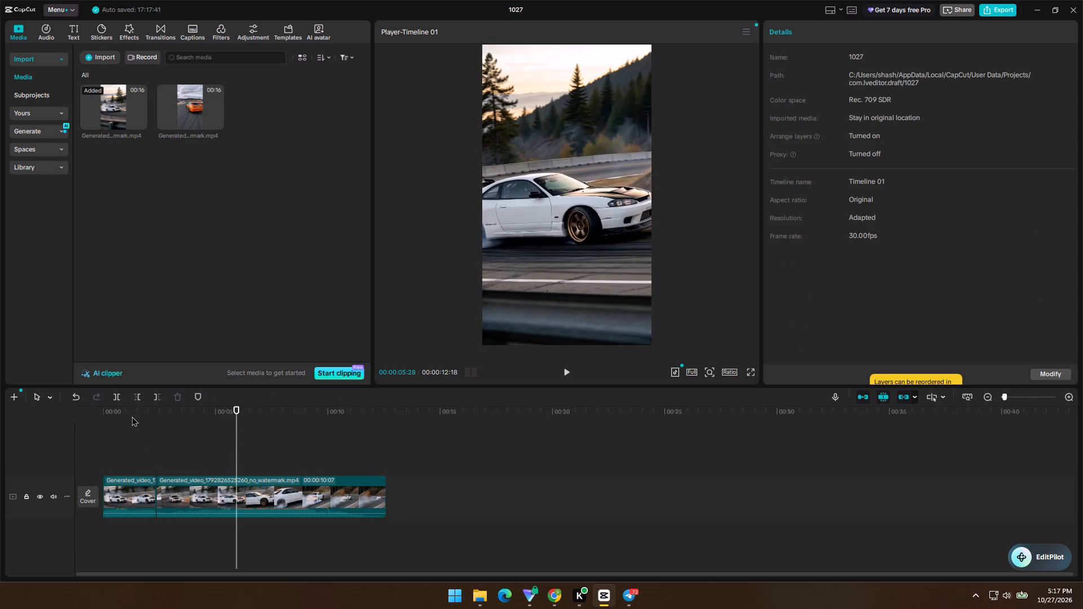
Check the join and extend the start of the second segment to earlier footage, making its duration 00:00:10:19.
left_click_drag(157, 416, 143, 434)
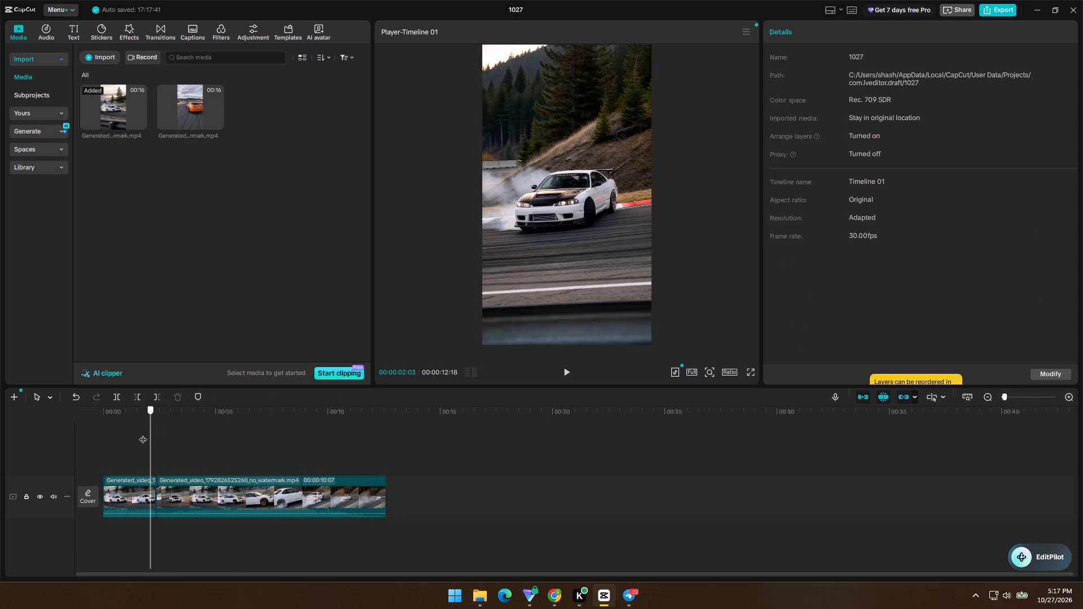
left_click_drag(143, 434, 135, 439)
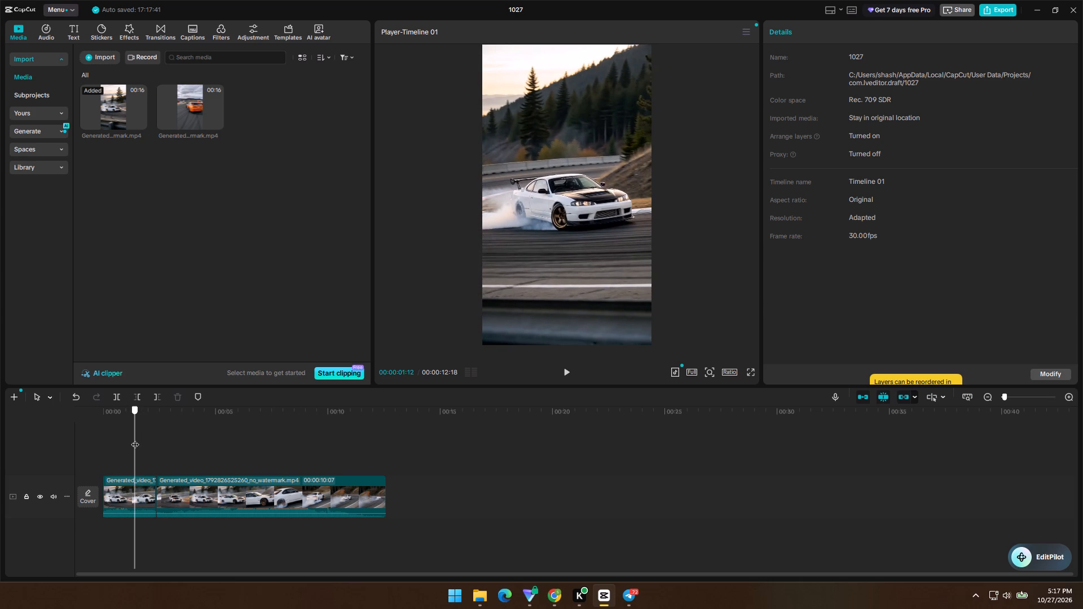
left_click_drag(135, 439, 170, 447)
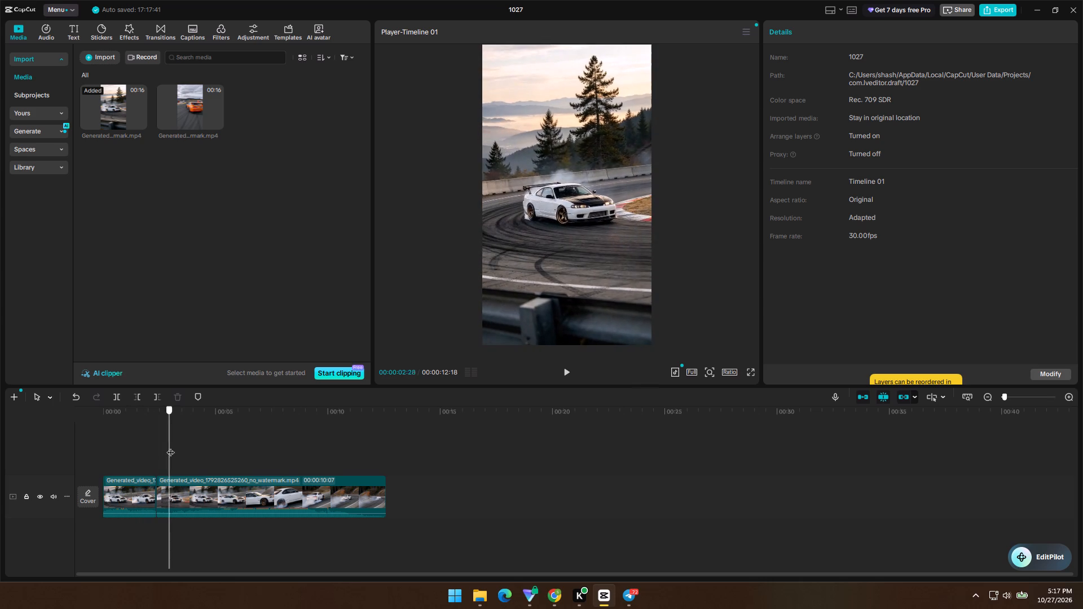
left_click_drag(170, 447, 179, 448)
left_click(159, 488)
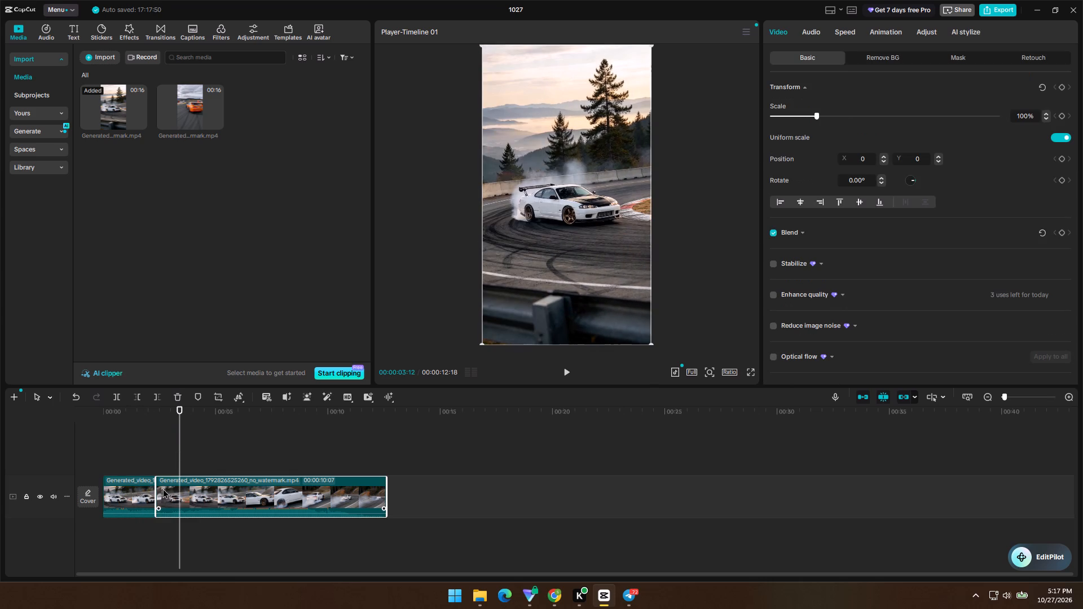
left_click_drag(156, 492, 148, 496)
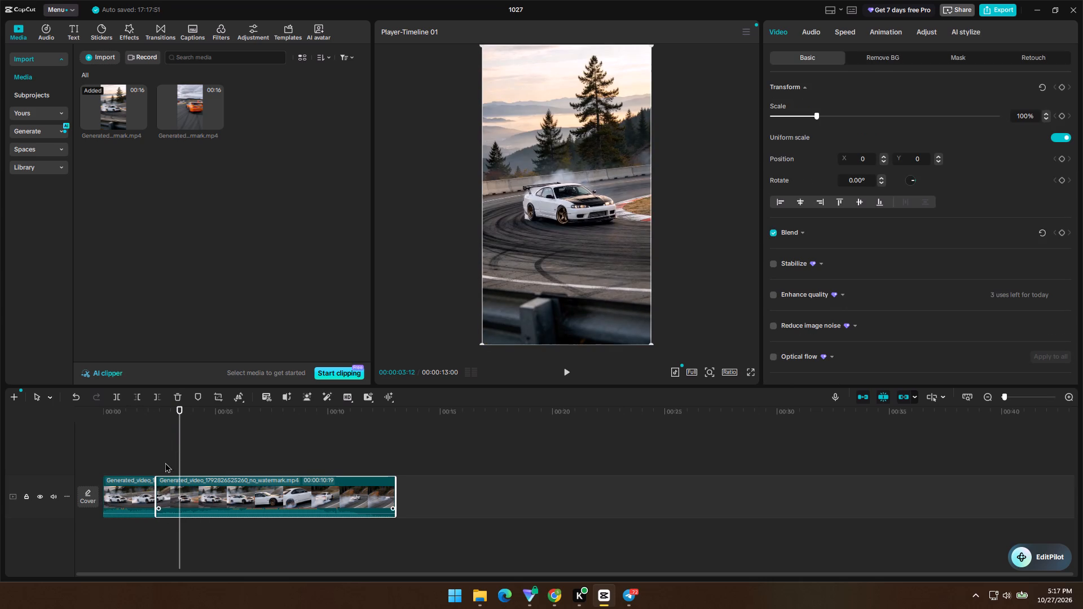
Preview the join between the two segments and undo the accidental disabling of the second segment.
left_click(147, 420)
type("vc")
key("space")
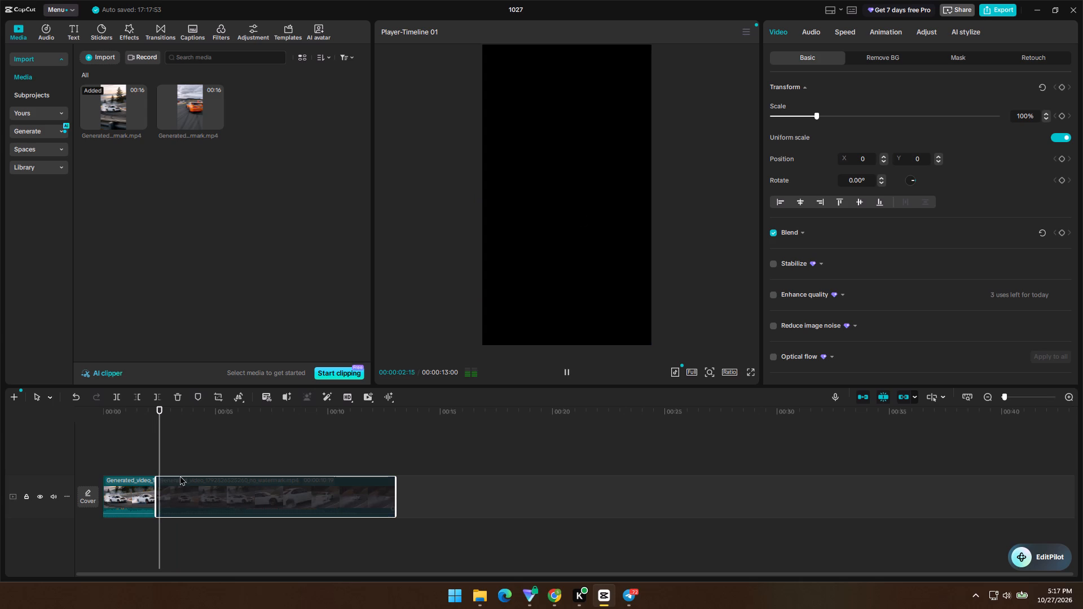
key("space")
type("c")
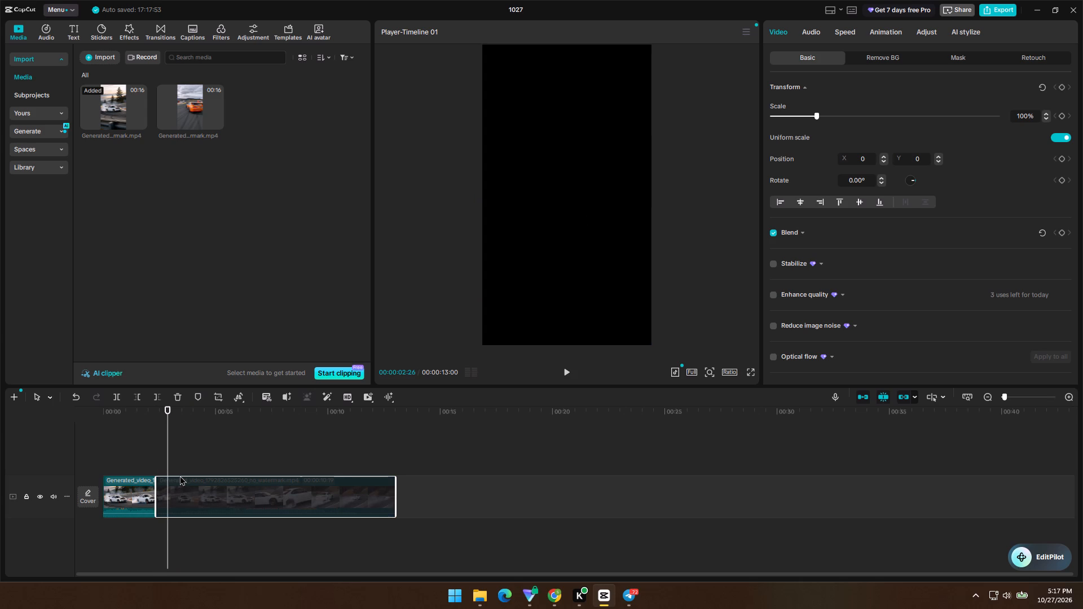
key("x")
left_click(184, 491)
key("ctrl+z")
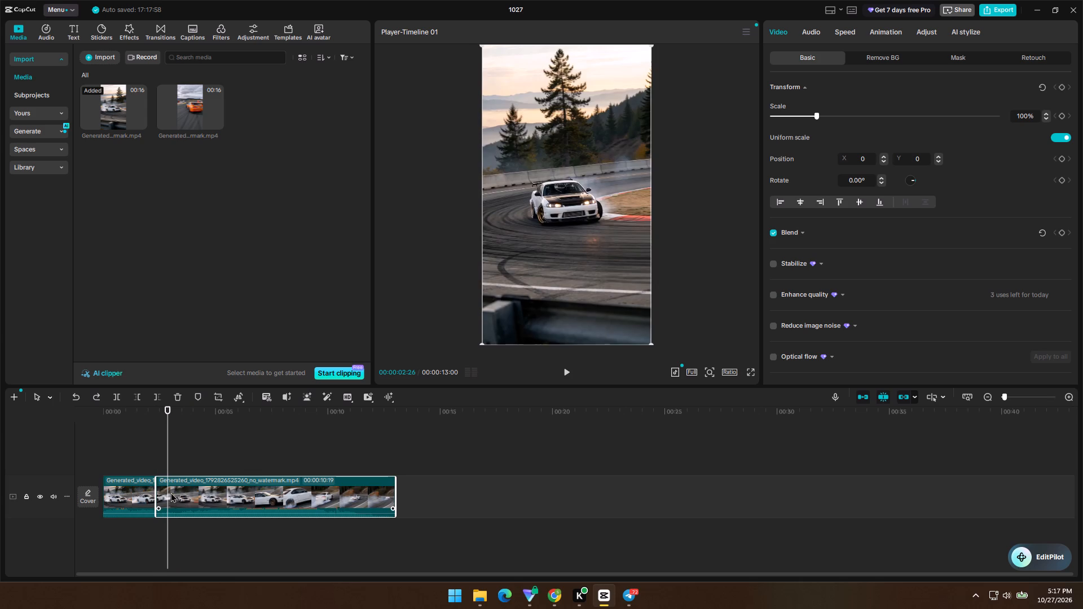
Replay the white-car video from before the join to check the cut and the footage after it.
left_click(142, 413)
key("space")
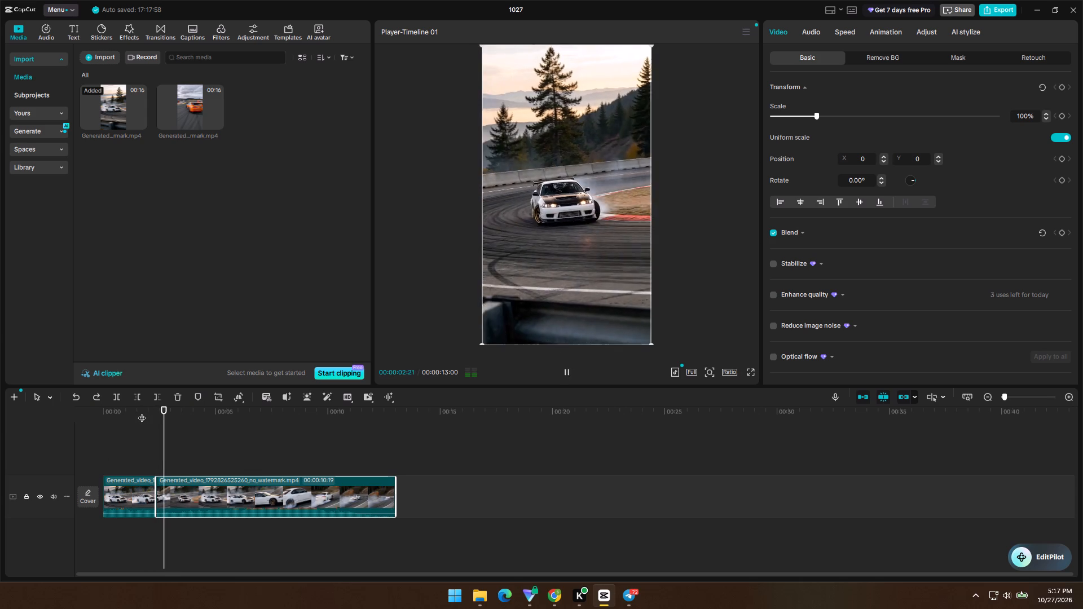
key("space")
left_click(134, 408)
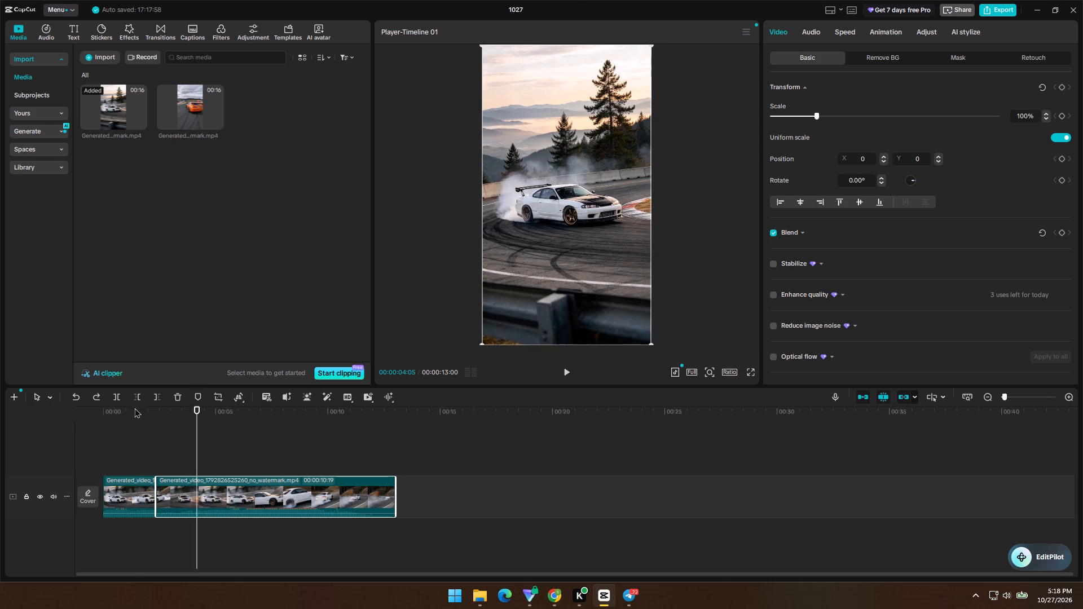
key("space")
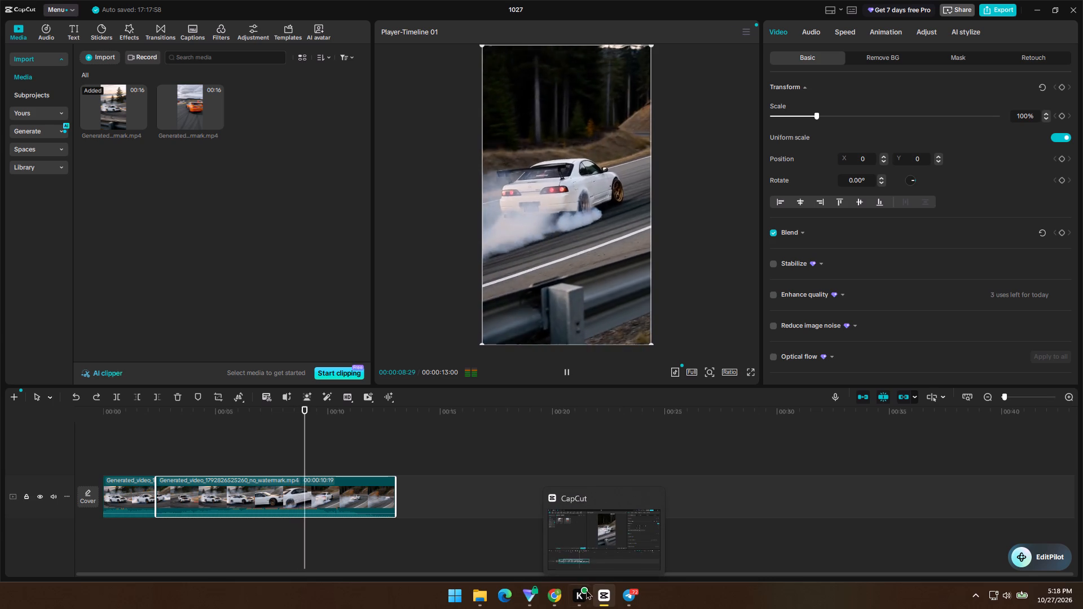
key("space")
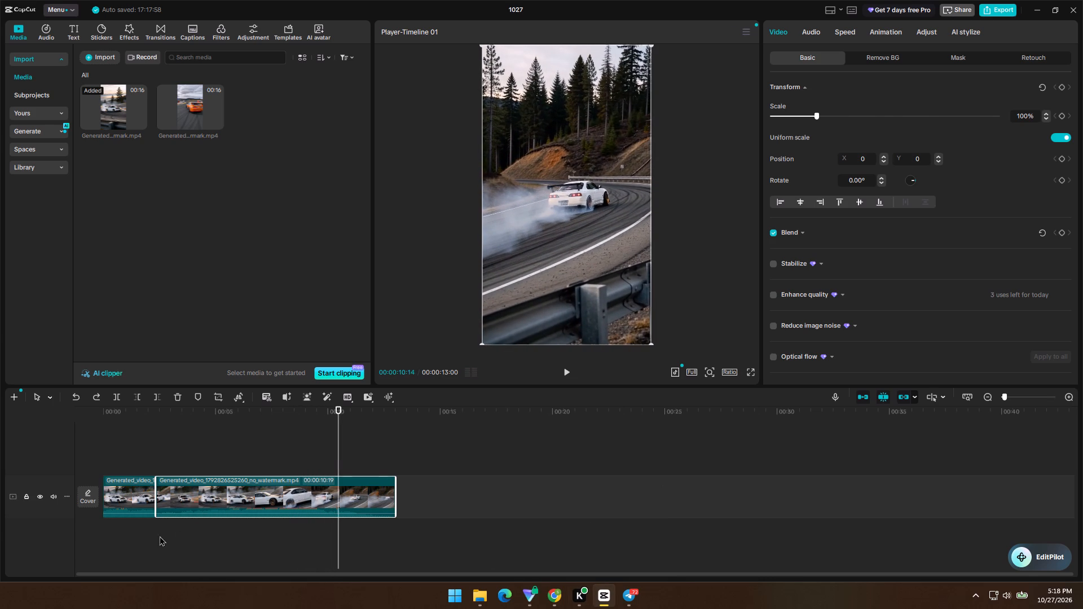
Raise the volume of both white-car segments together to 20.0 dB.
left_click_drag(151, 536, 262, 489)
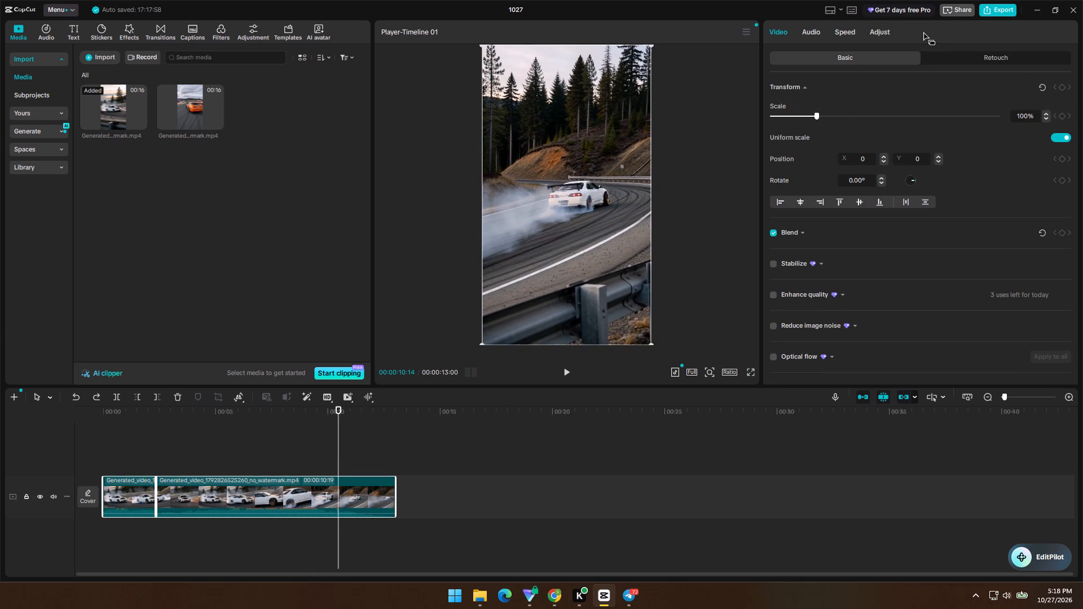
left_click(824, 32)
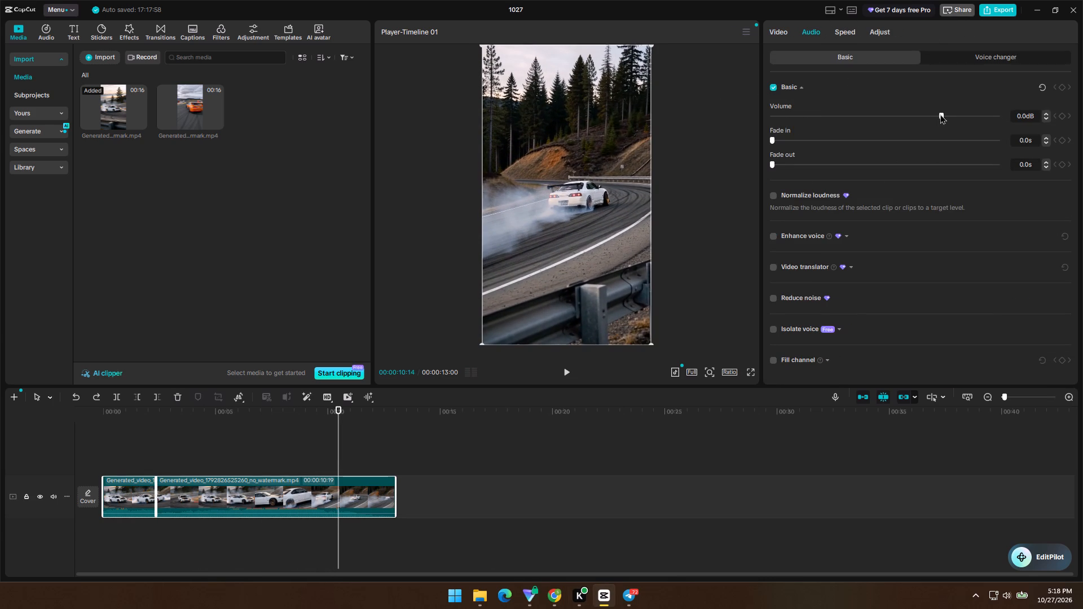
left_click_drag(939, 114, 1063, 115)
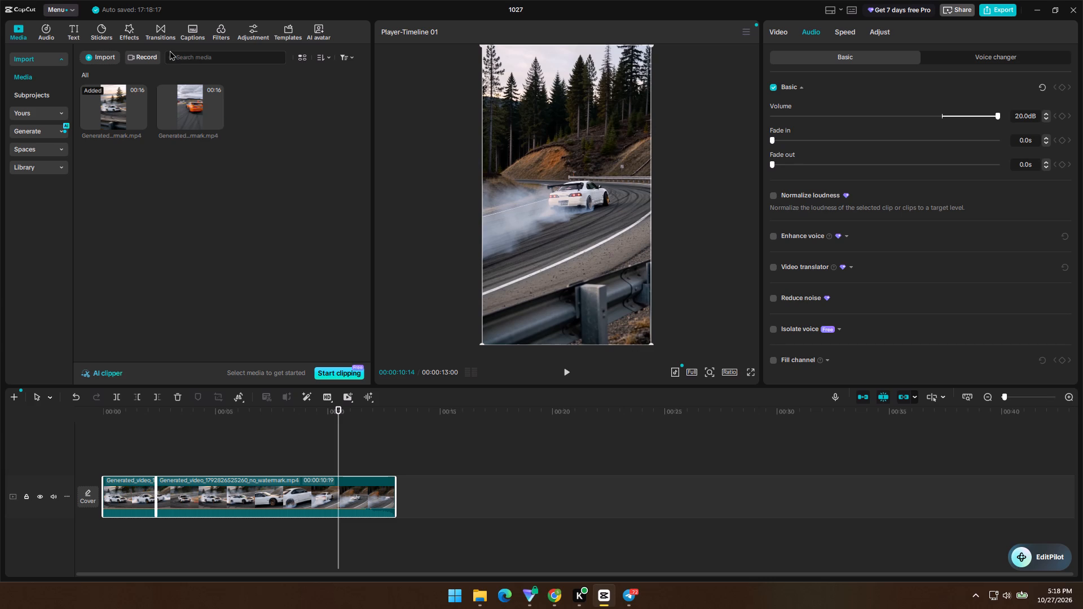
Add the French Passion filter and stretch it over the whole white-car video, from its start to its end.
left_click(219, 30)
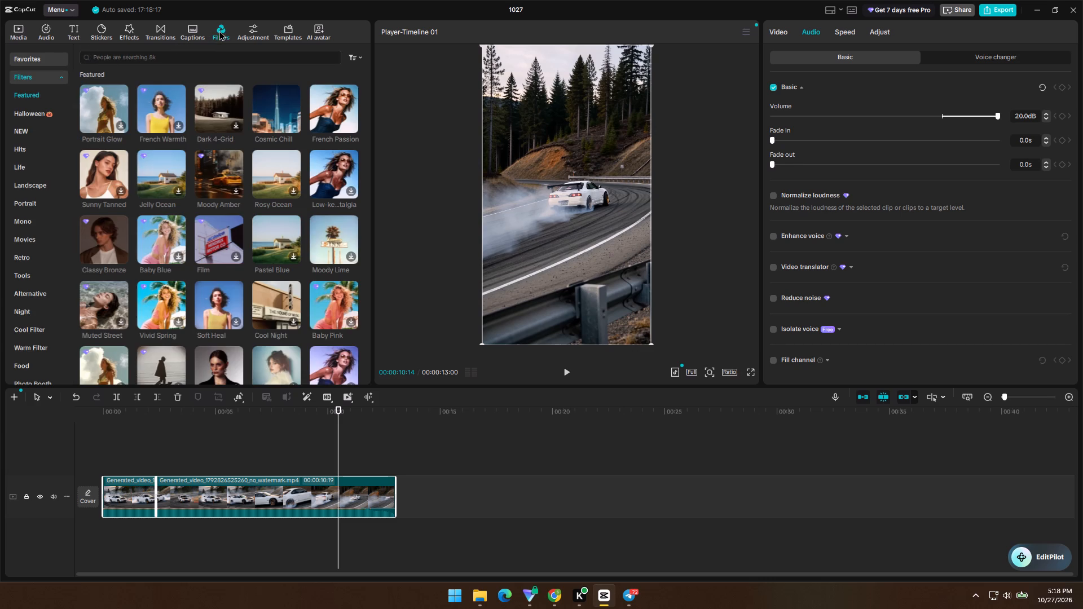
left_click(315, 96)
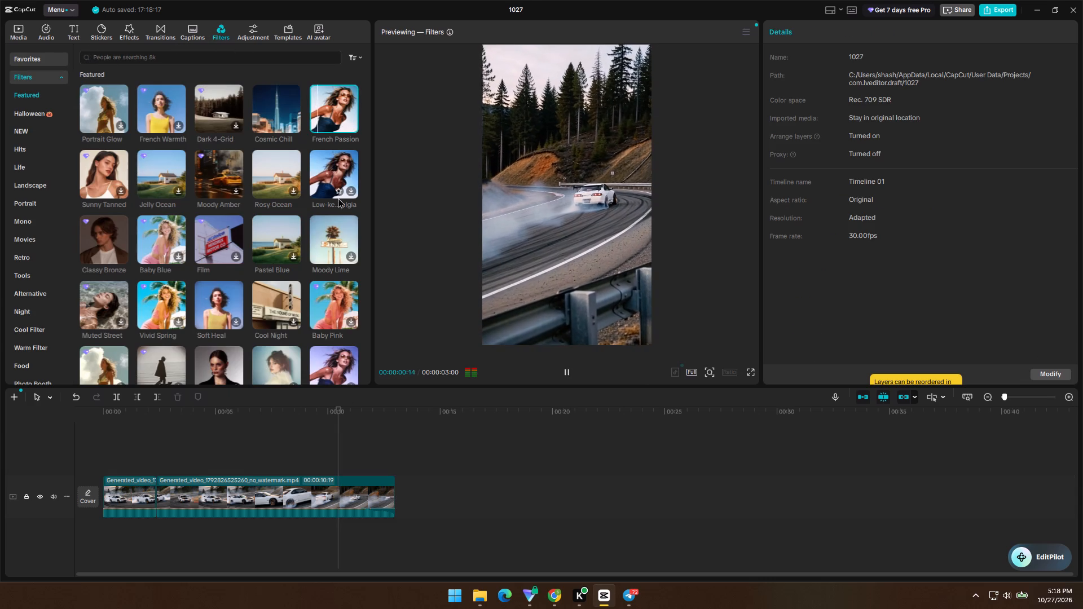
left_click(334, 121)
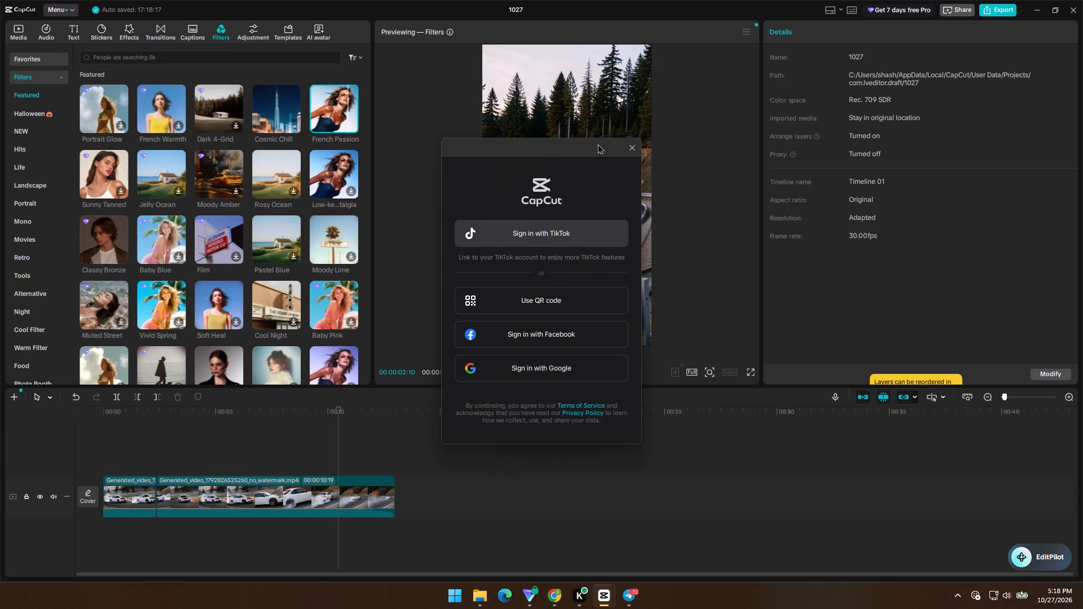
left_click(634, 154)
left_click(350, 125)
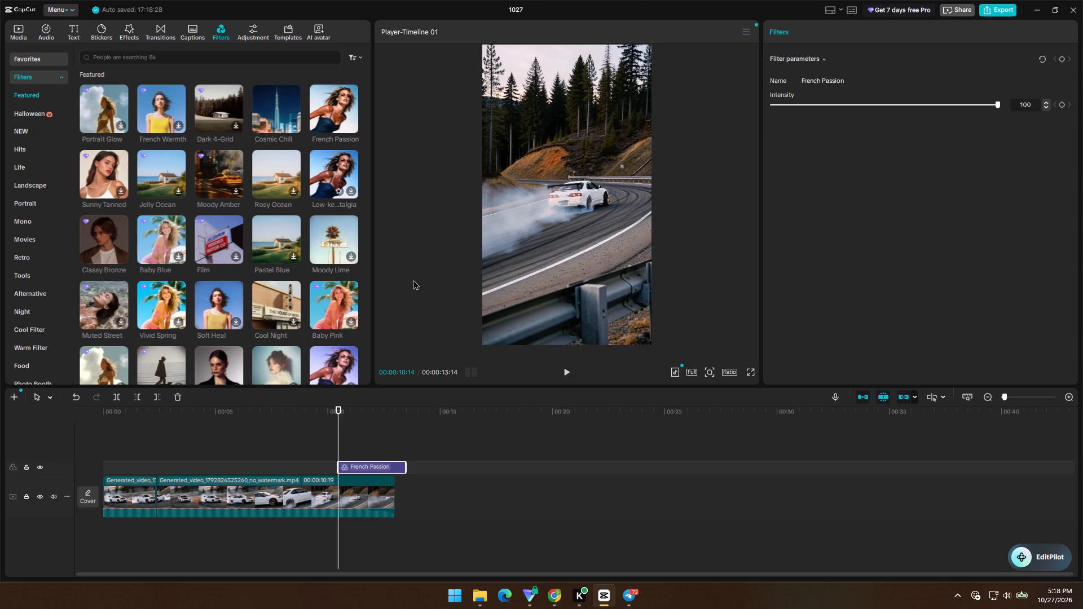
left_click_drag(384, 466, 65, 469)
double_click(65, 469)
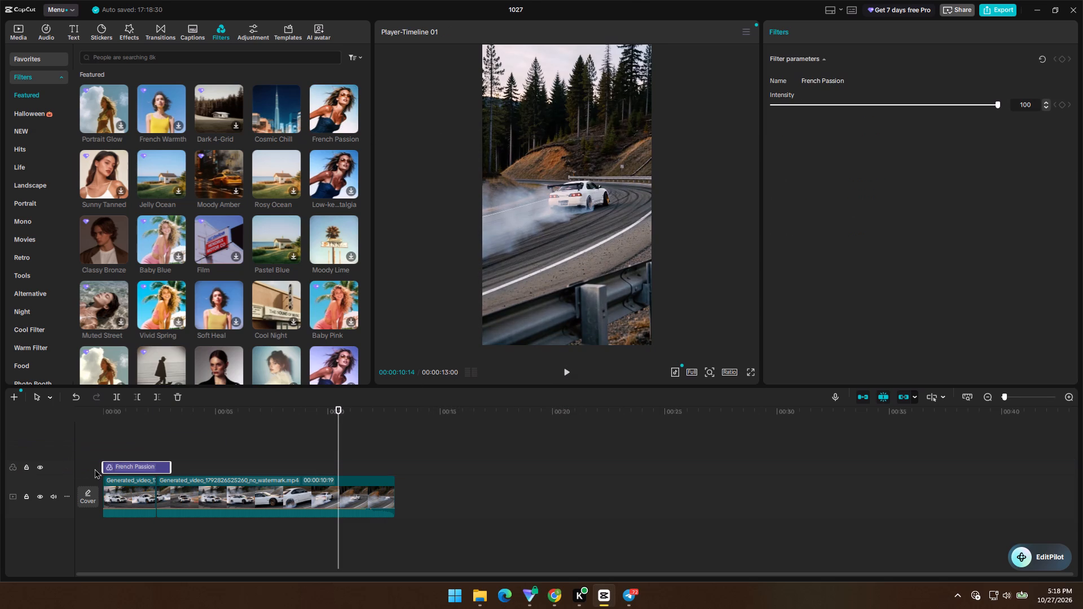
left_click_drag(172, 466, 375, 476)
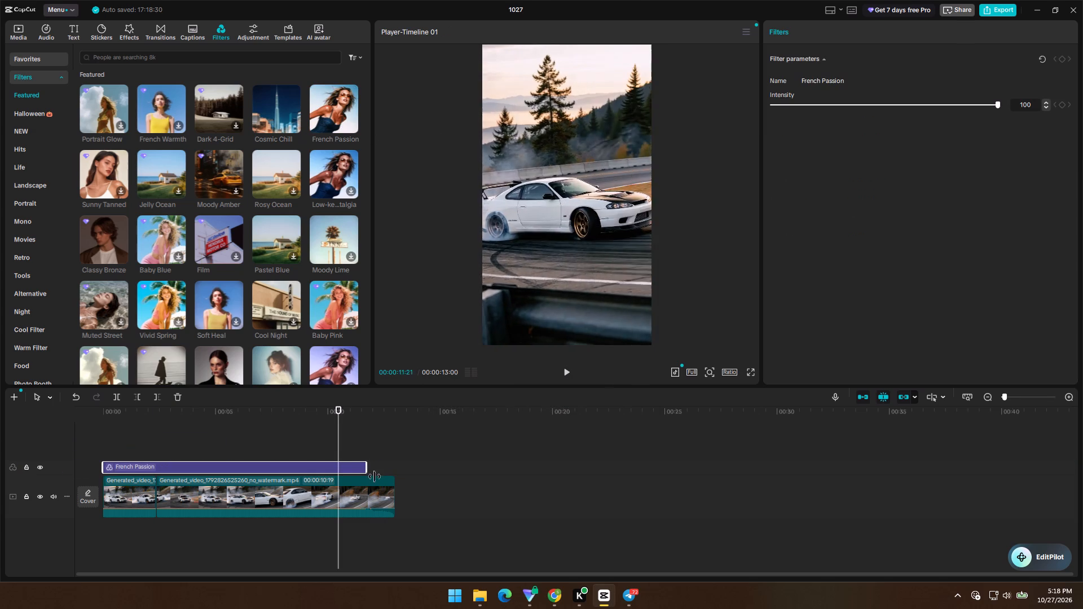
left_click_drag(375, 476, 391, 478)
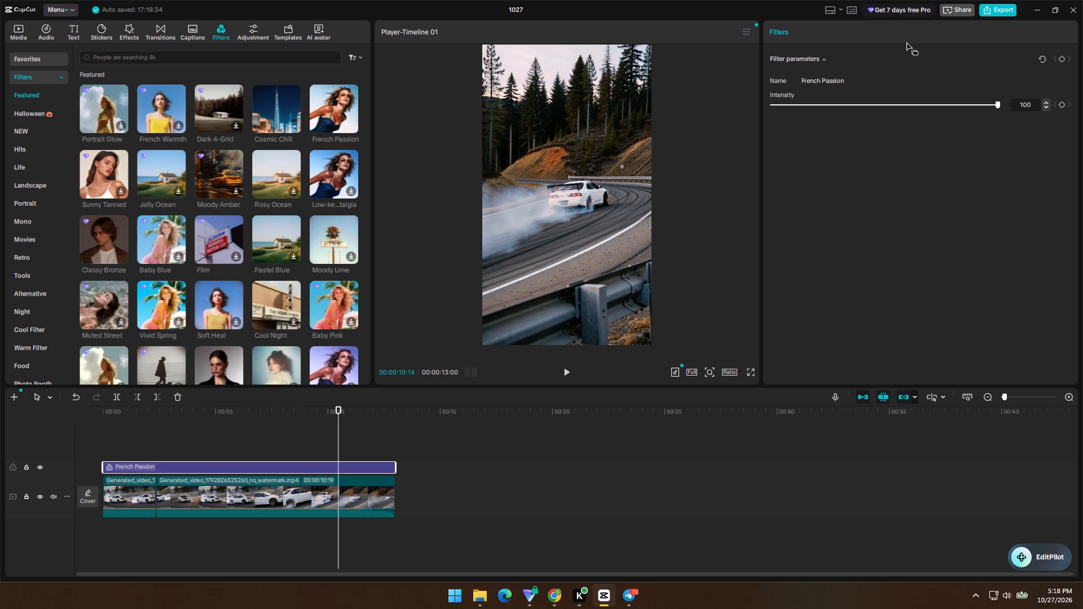
Export the video under the name "28 october N".
left_click(990, 10)
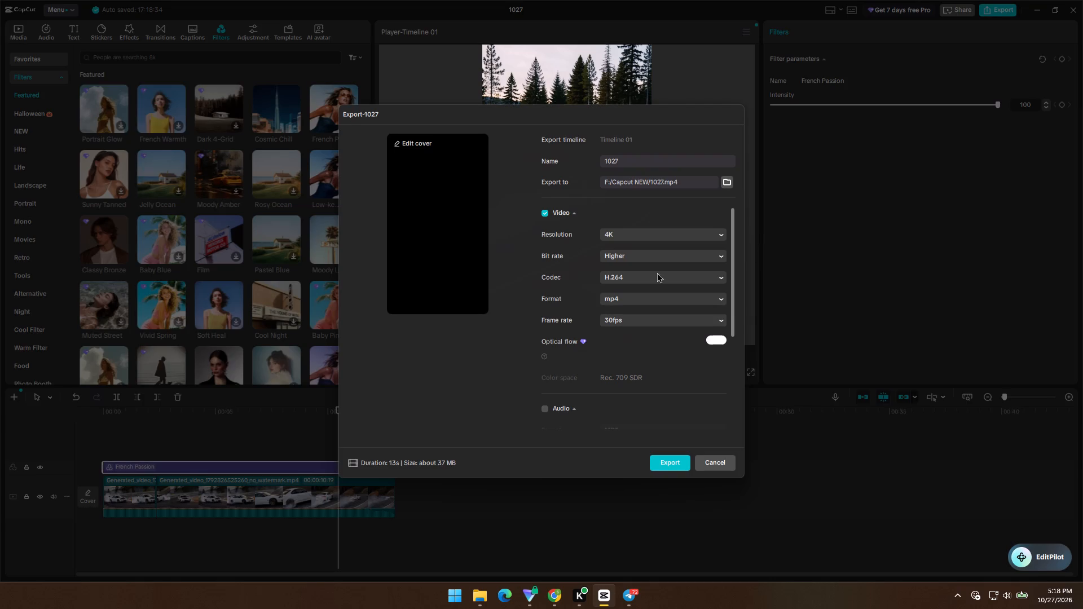
left_click(641, 160)
left_click(641, 164)
key("ctrl+a")
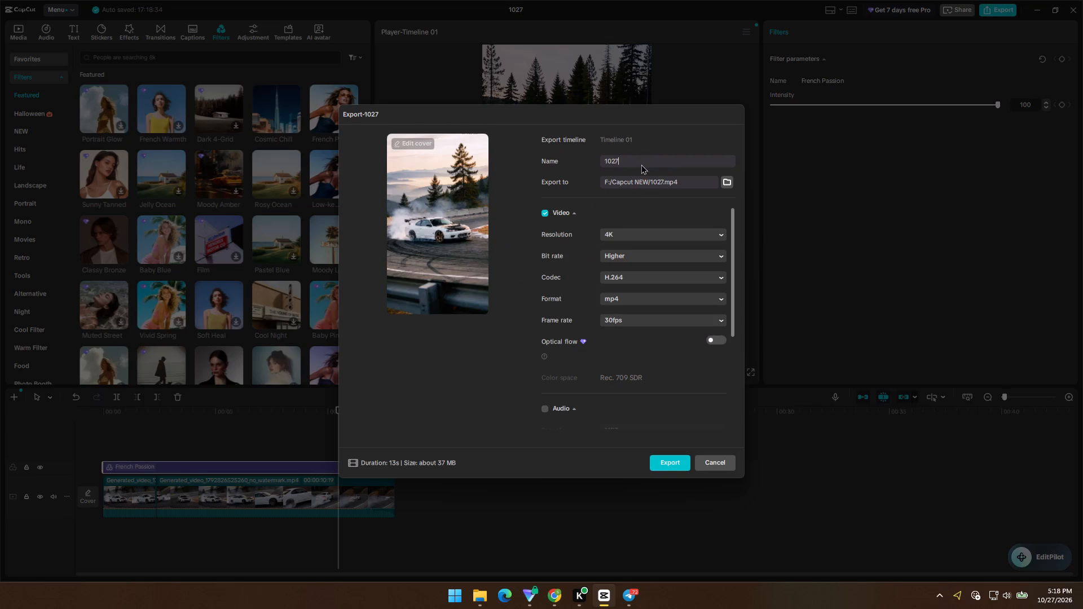
type("28 october")
key("space")
key("shift+n")
left_click(673, 464)
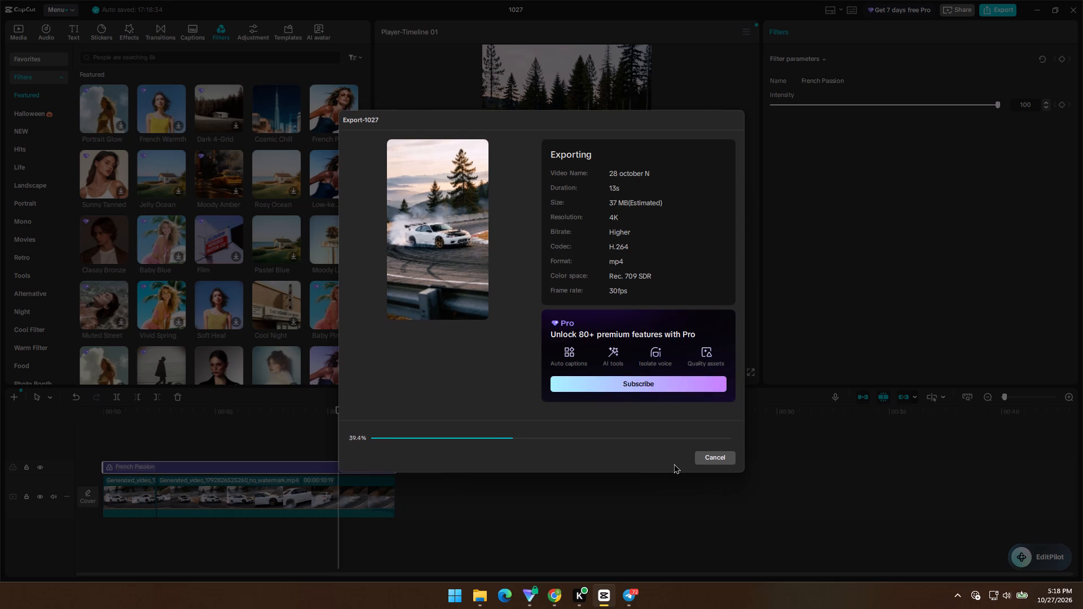
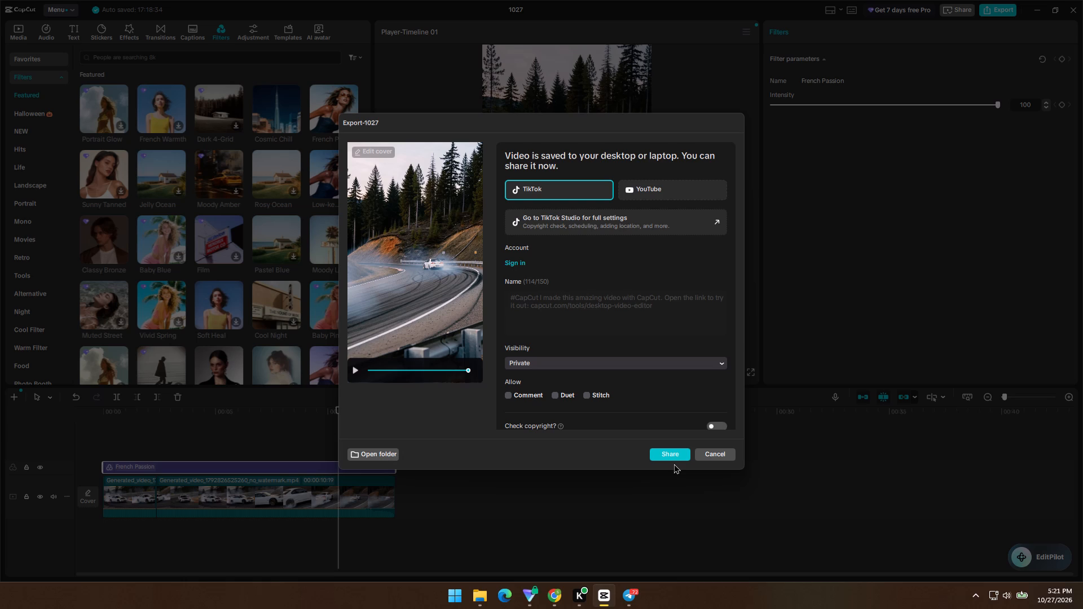
Close the finished export and delete both white-car segments and the French Passion filter from the timeline.
left_click(717, 453)
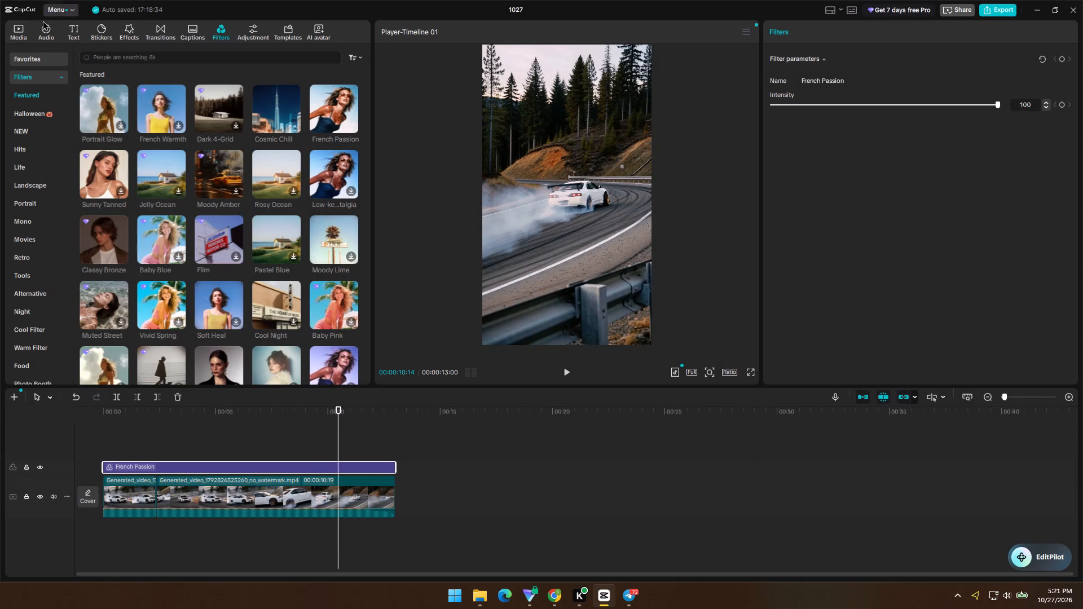
left_click_drag(35, 28, 28, 29)
left_click(22, 29)
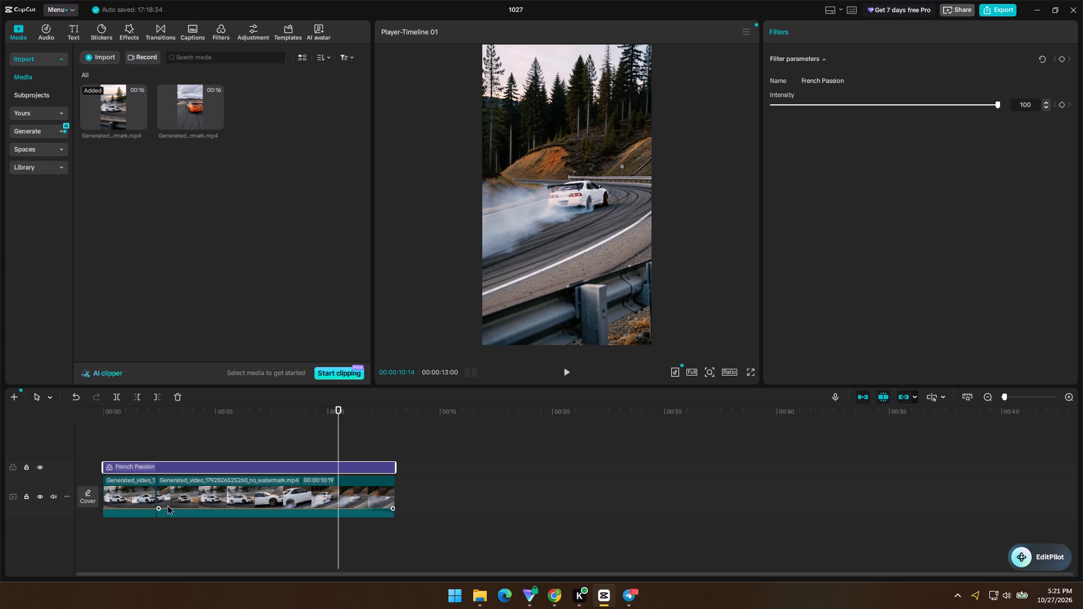
left_click_drag(127, 531, 235, 465)
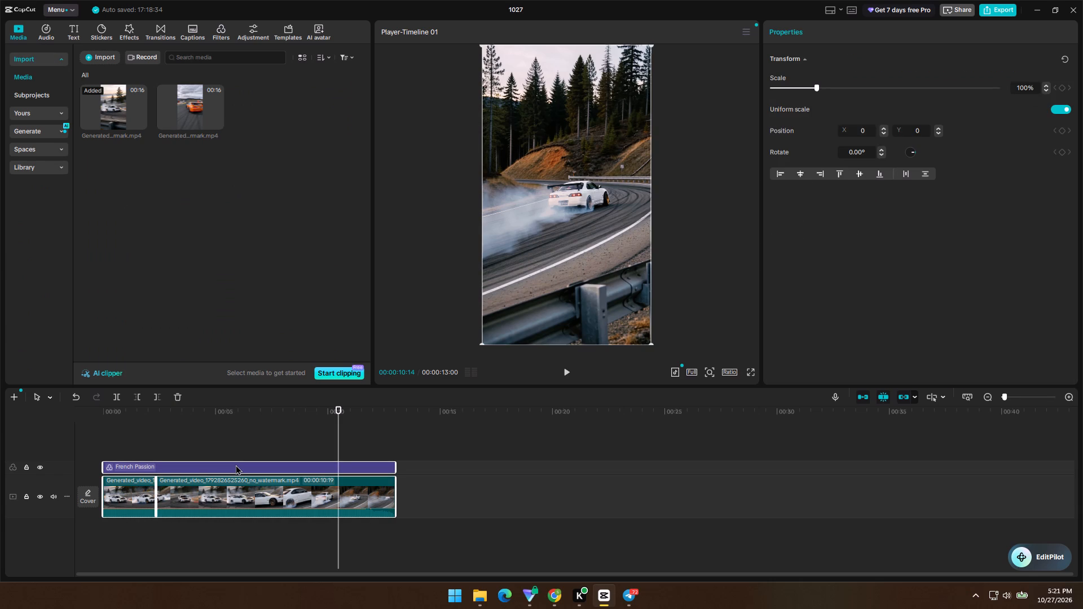
left_click(190, 531)
left_click(224, 483)
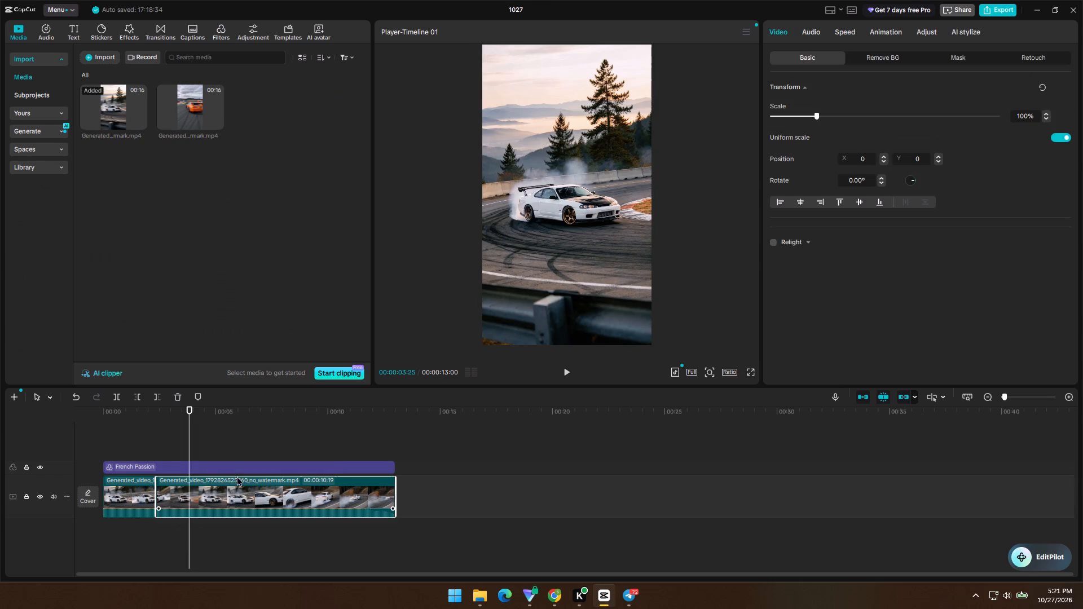
left_click(802, 34)
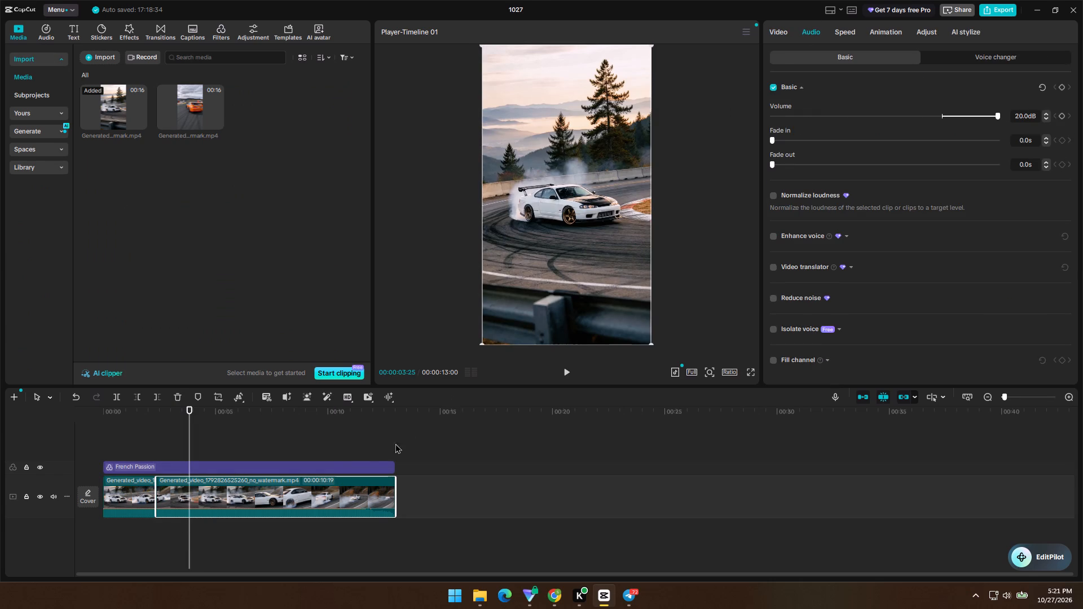
left_click(144, 547)
left_click_drag(131, 533, 262, 456)
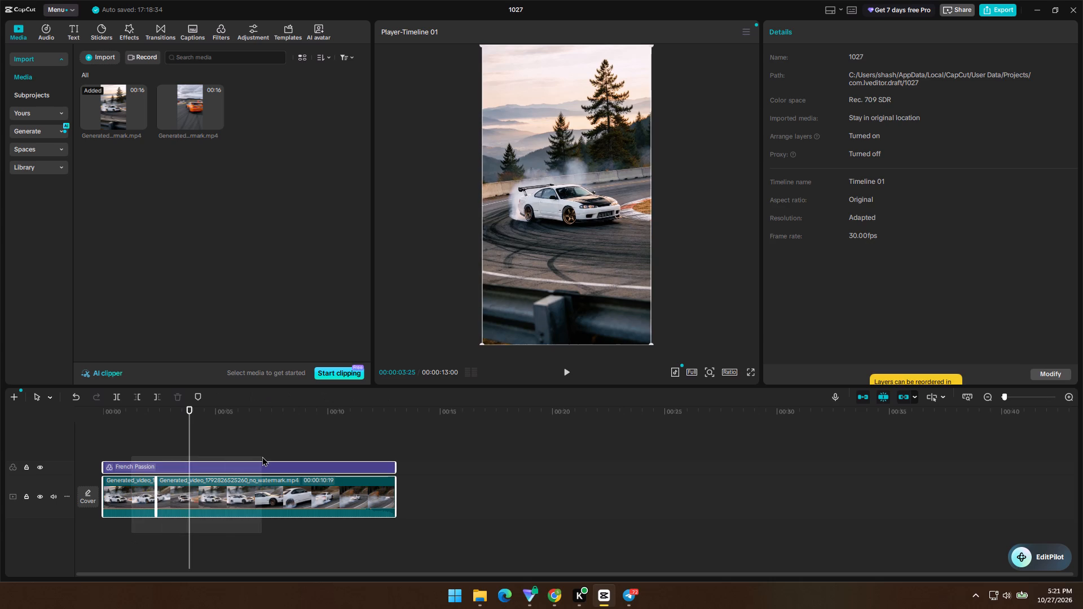
key("Delete")
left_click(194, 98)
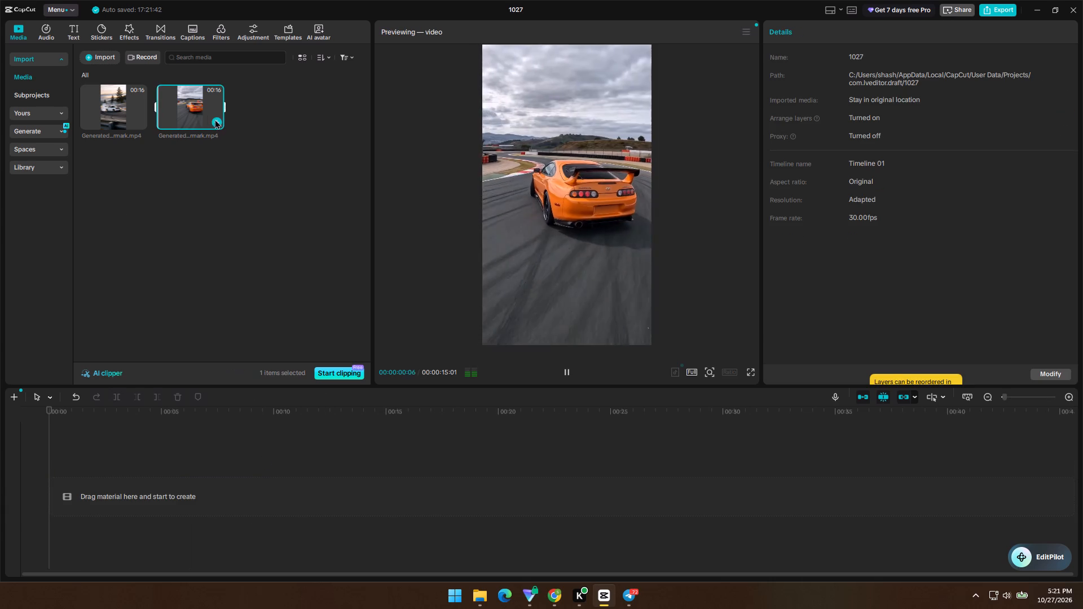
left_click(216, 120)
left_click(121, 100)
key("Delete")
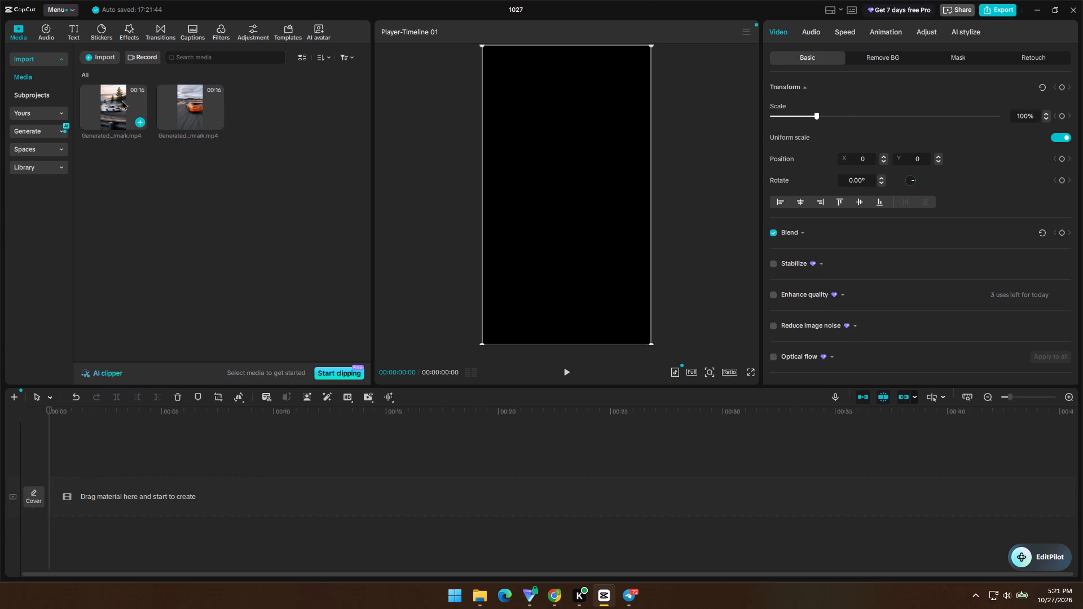
Delete the white-car clip from the project media.
left_click(121, 102)
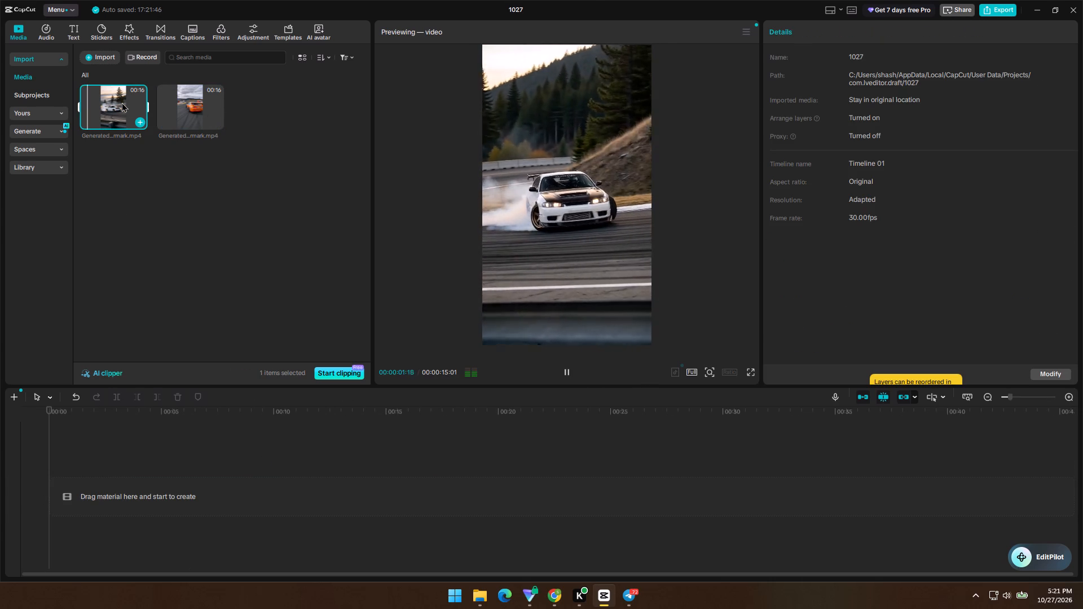
key("Delete")
Add the orange-car clip to the empty timeline and play it through.
left_click(121, 102)
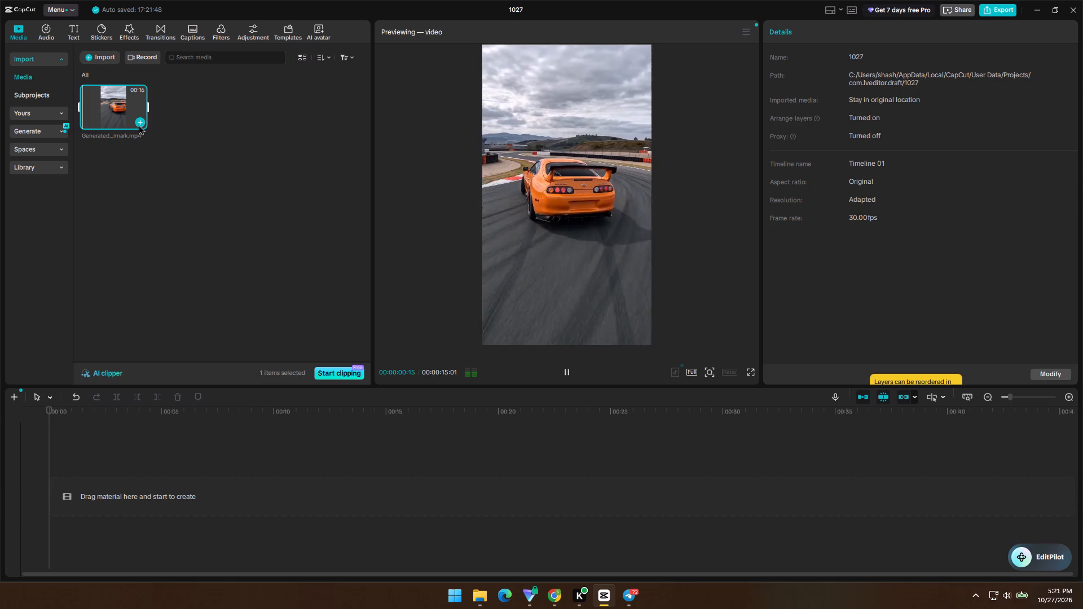
left_click(138, 125)
key("space")
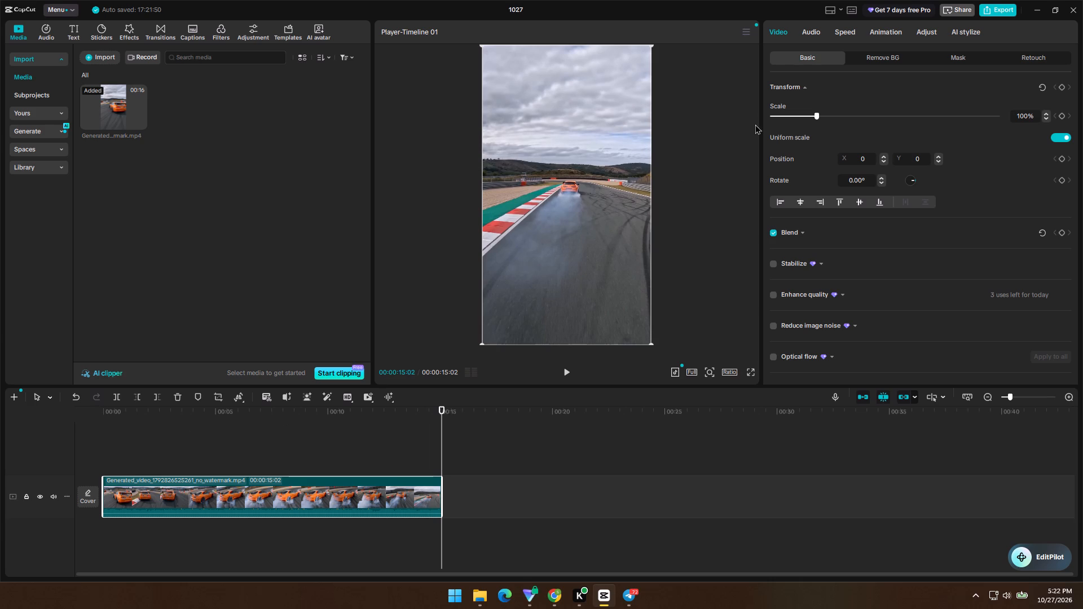
Raise the volume of the orange-car clip to 20.0 dB.
left_click(834, 30)
left_click(820, 30)
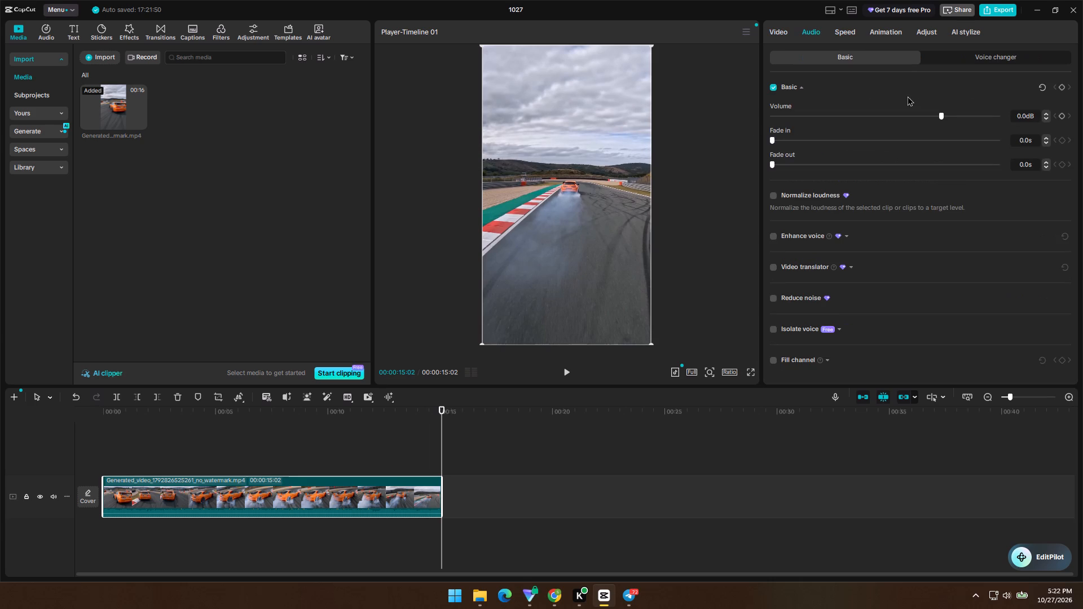
left_click_drag(939, 114, 1082, 144)
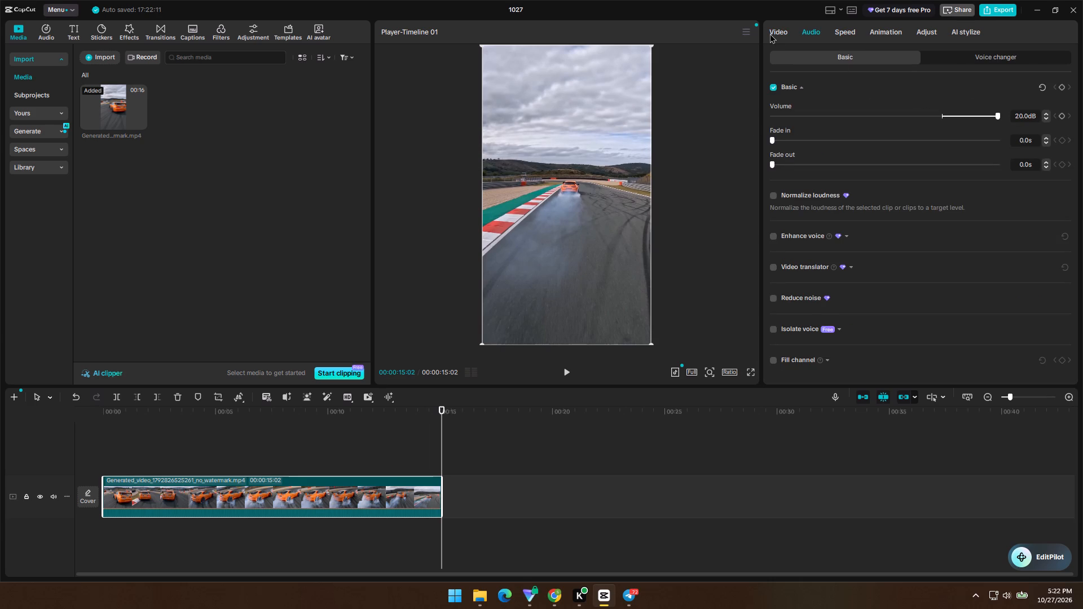
left_click(769, 33)
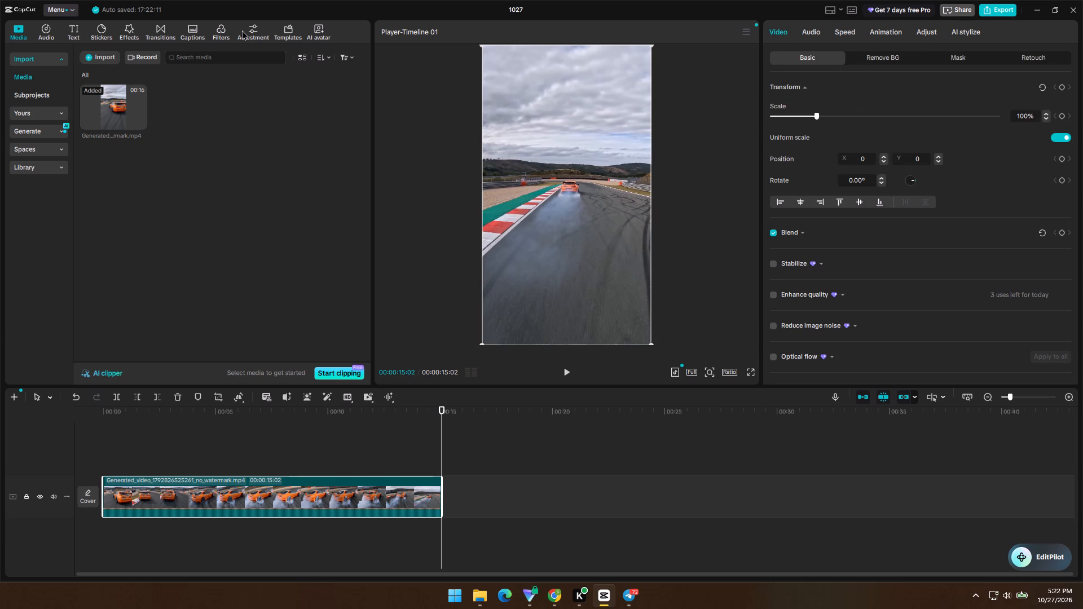
Add the French Passion filter, stretch it over the whole orange-car clip from start to end, and play the filtered footage.
left_click(230, 29)
left_click_drag(233, 411, 186, 424)
left_click(327, 110)
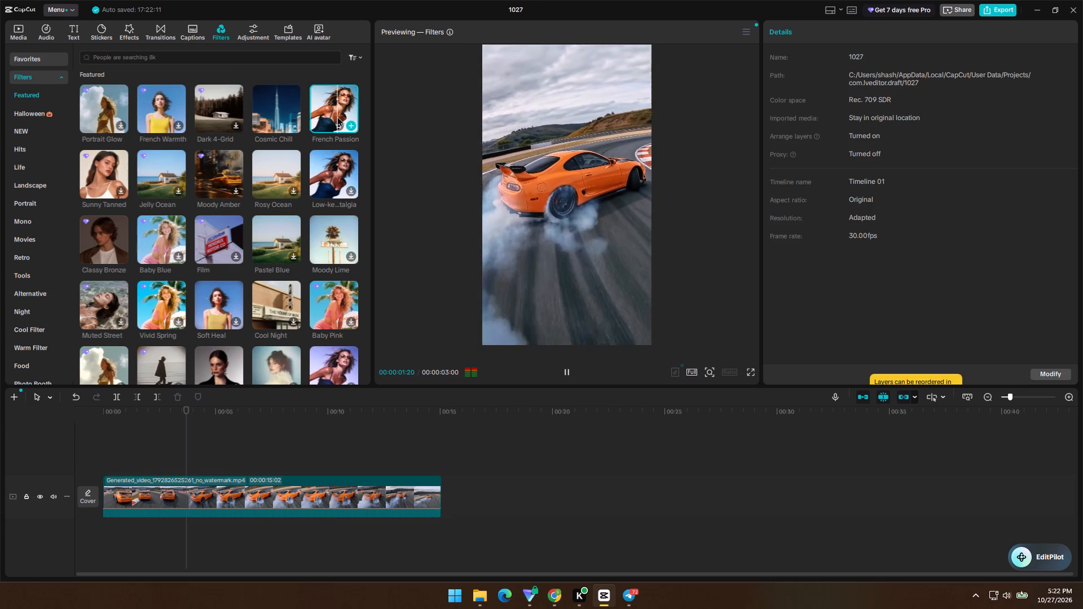
left_click(350, 123)
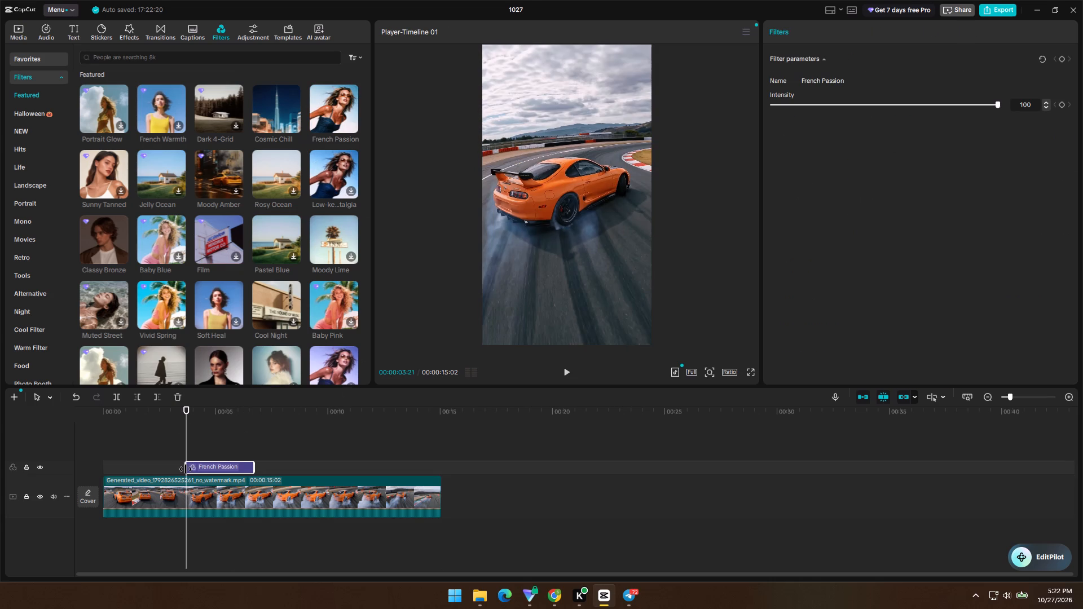
left_click_drag(185, 467, 91, 478)
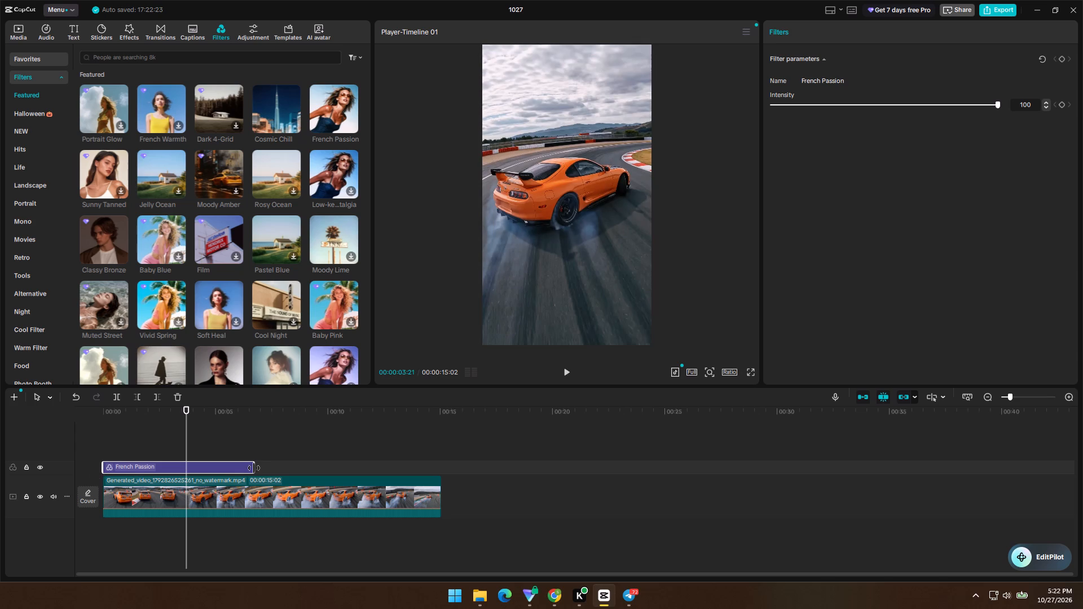
left_click_drag(252, 470, 437, 473)
left_click(442, 467)
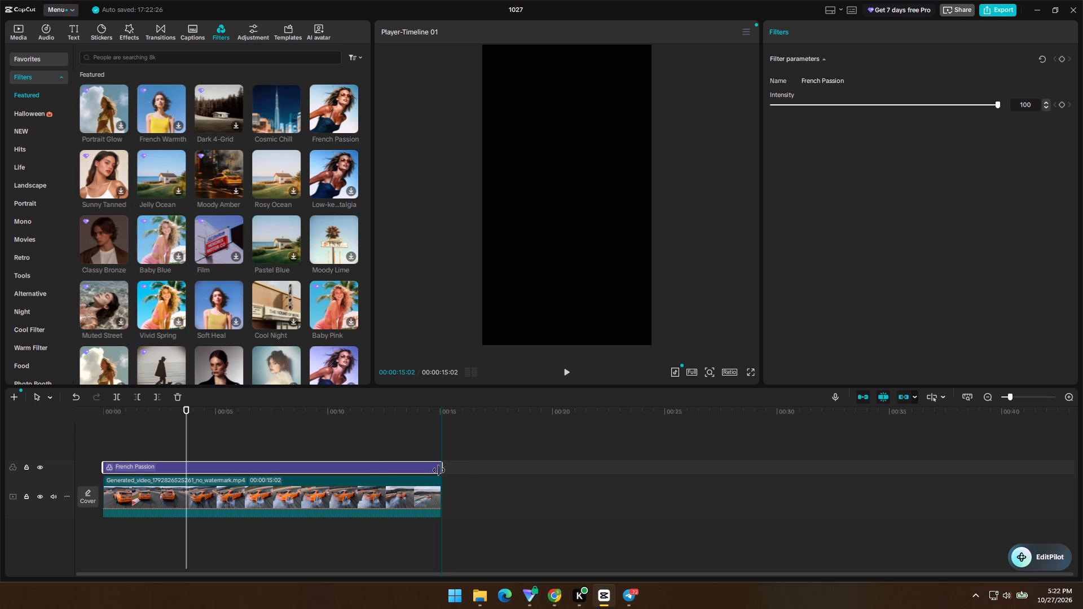
key("space")
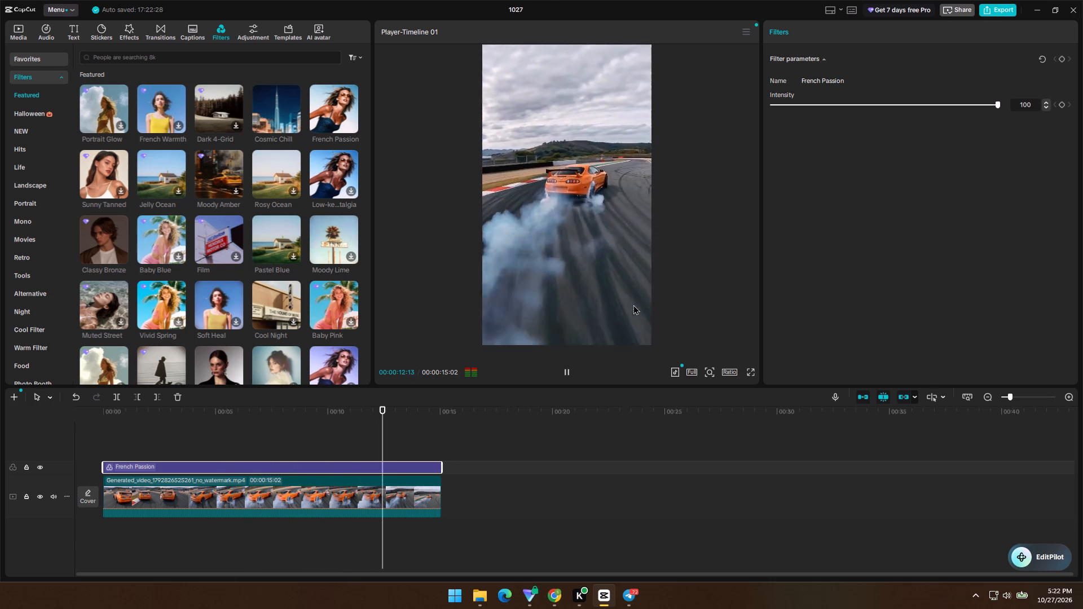
key("space")
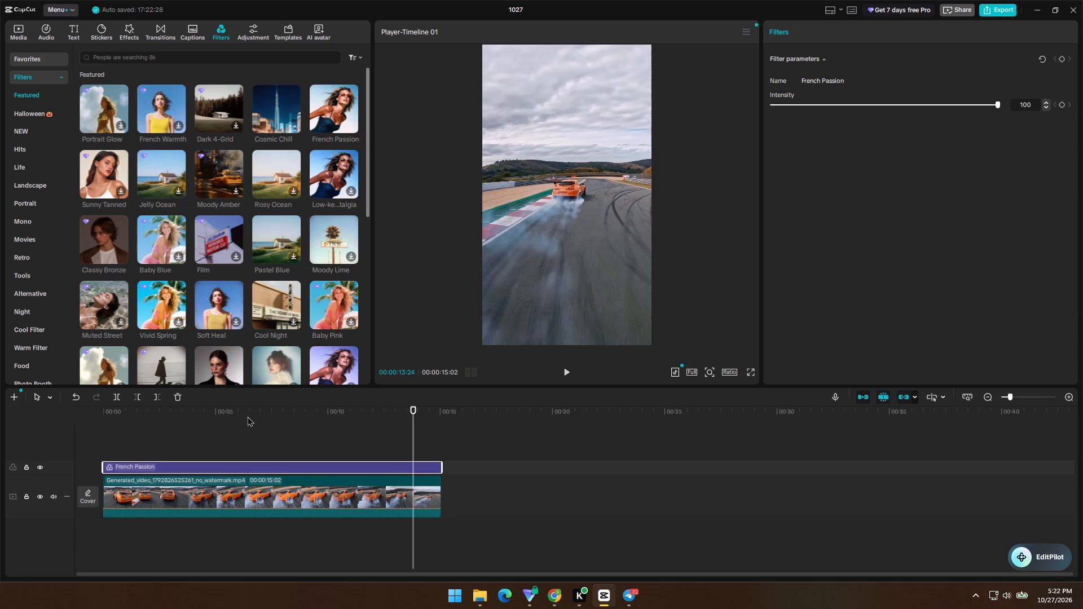
Add a default text at the very start of the orange-car video and make it read "SOUND ON".
left_click_drag(244, 418, 39, 442)
left_click(74, 32)
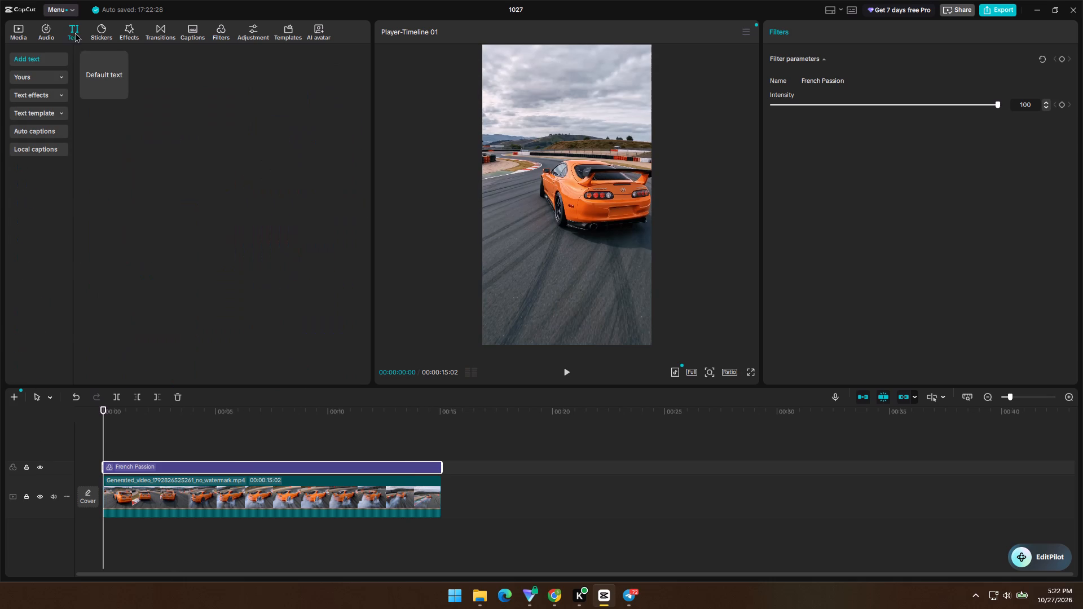
left_click(120, 91)
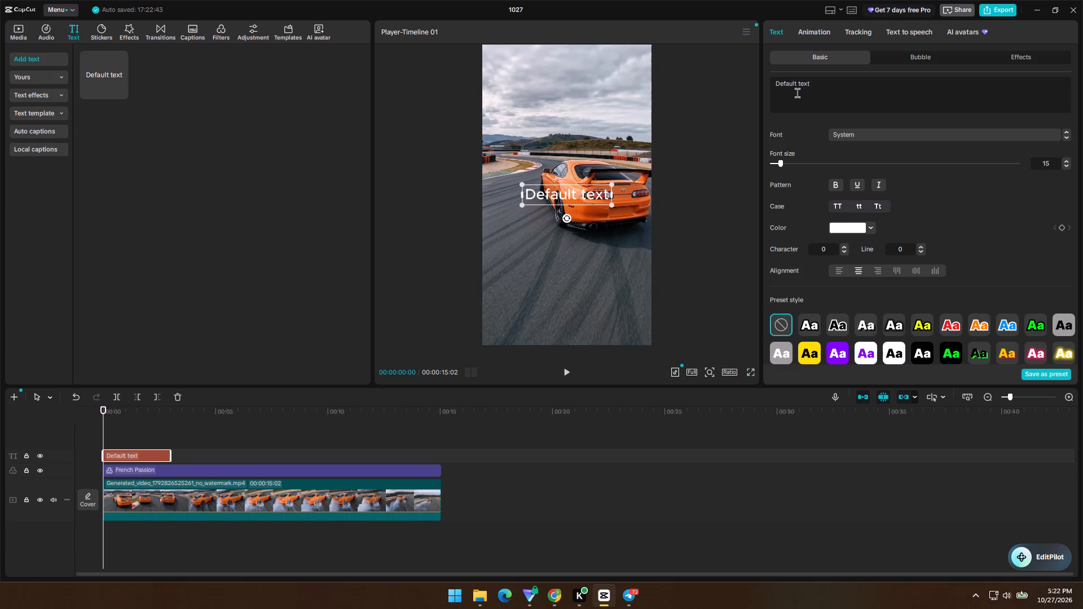
left_click(802, 91)
key("ctrl+a")
type("SOUND ON")
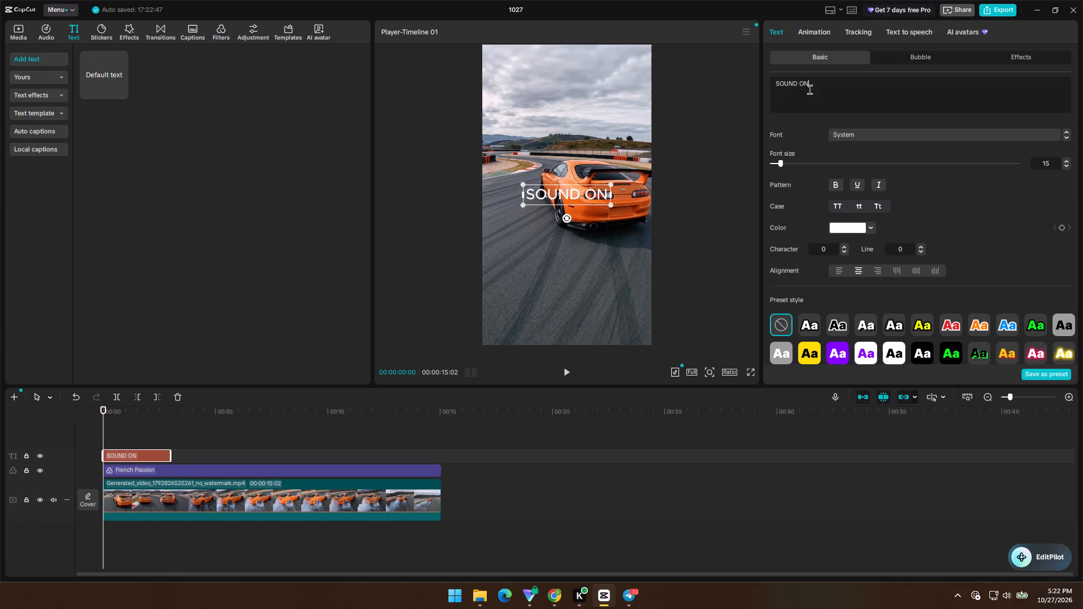
Set the SOUND ON text's opacity to 42% and shrink it to 80% scale.
scroll(831, 270, "down", 16)
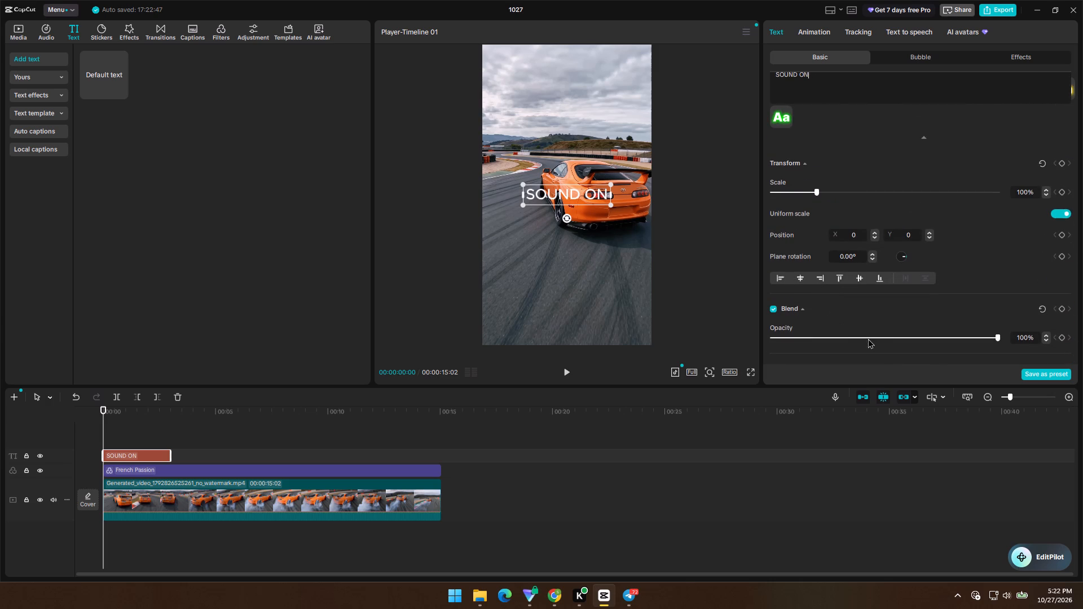
left_click(868, 338)
left_click(588, 196)
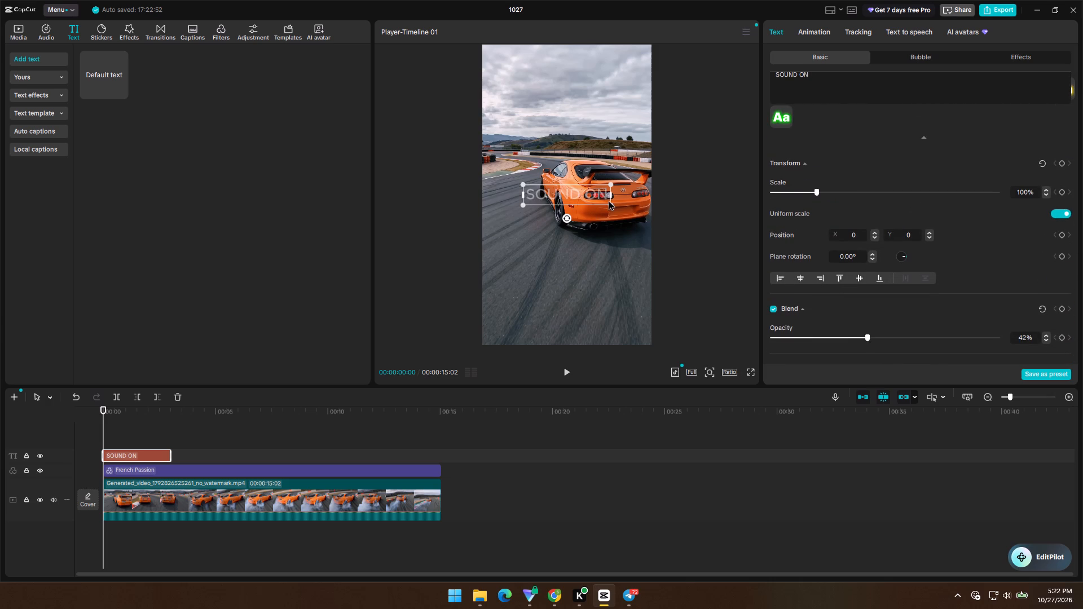
left_click_drag(609, 201, 596, 196)
left_click_drag(596, 196, 588, 196)
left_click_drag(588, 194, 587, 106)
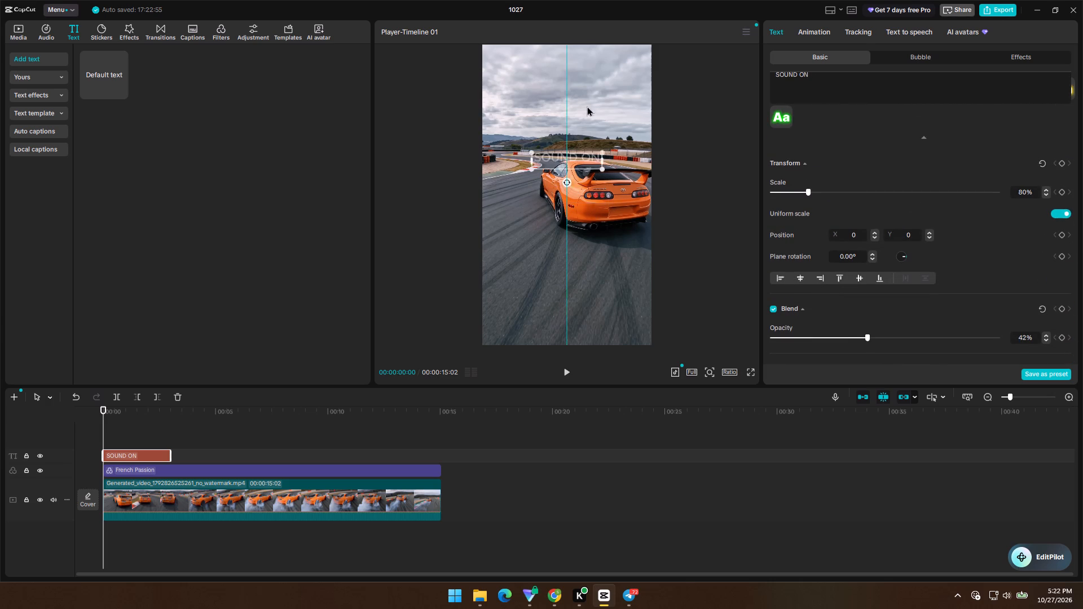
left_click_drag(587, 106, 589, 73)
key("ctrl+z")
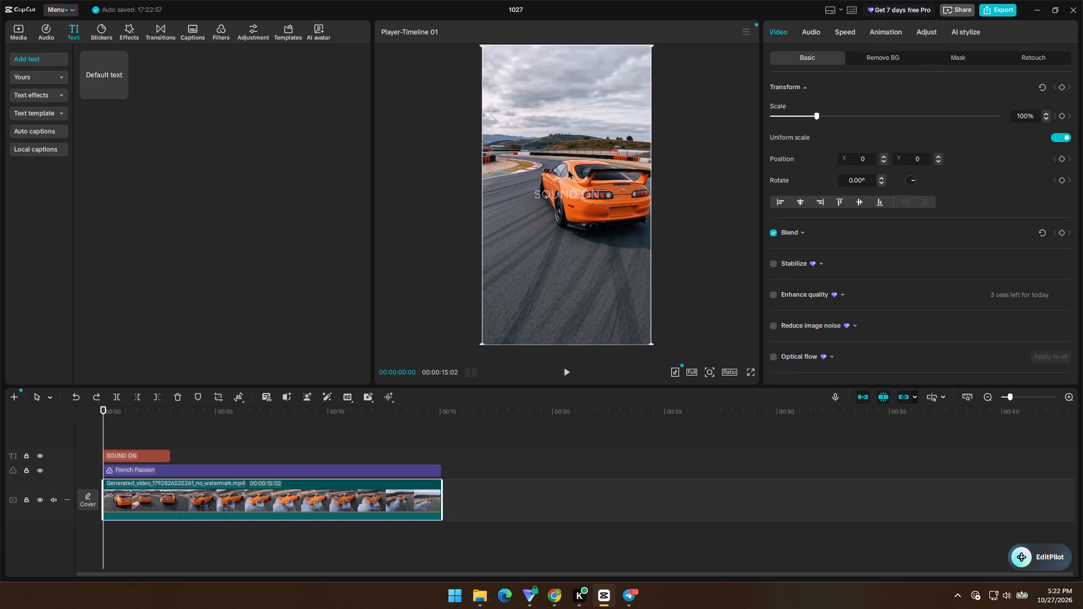
Move the SOUND ON text up into the sky near the top edge of the frame, centred horizontally.
left_click(569, 193)
left_click_drag(569, 194, 569, 165)
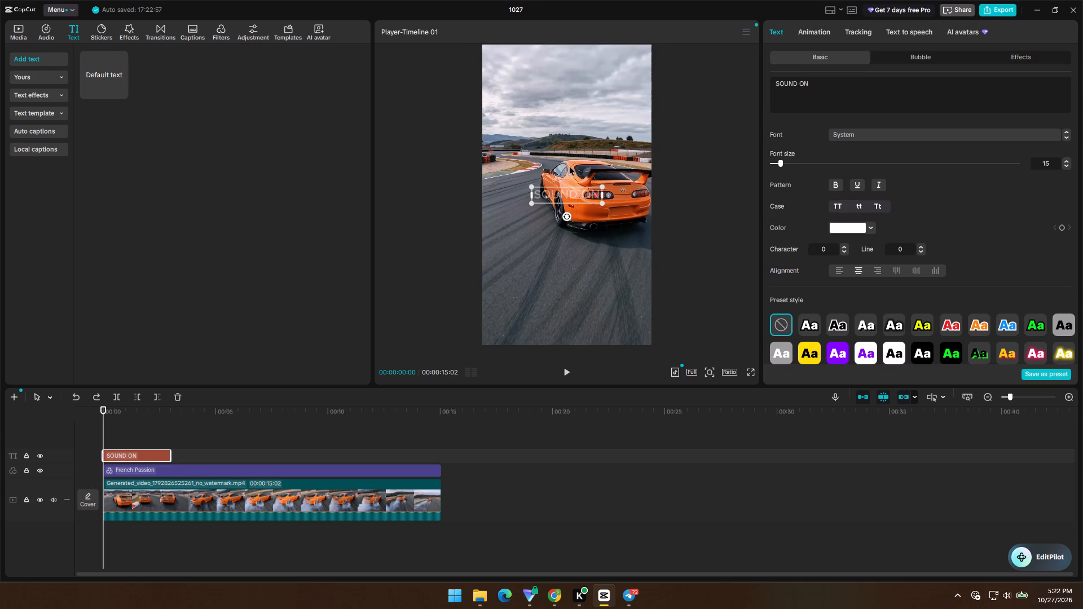
left_click_drag(569, 165, 569, 66)
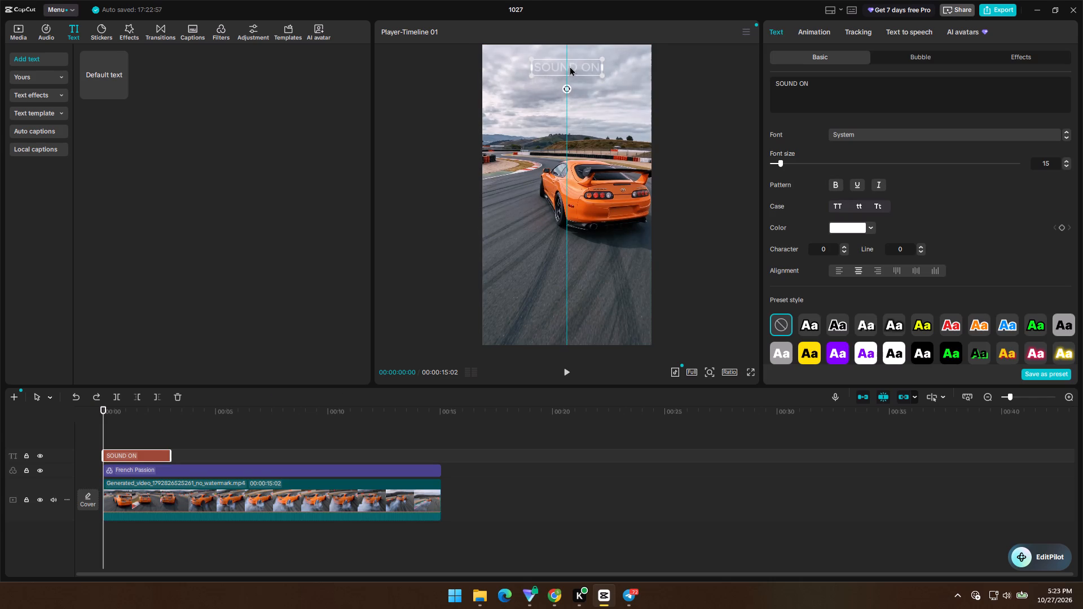
left_click_drag(569, 66, 571, 62)
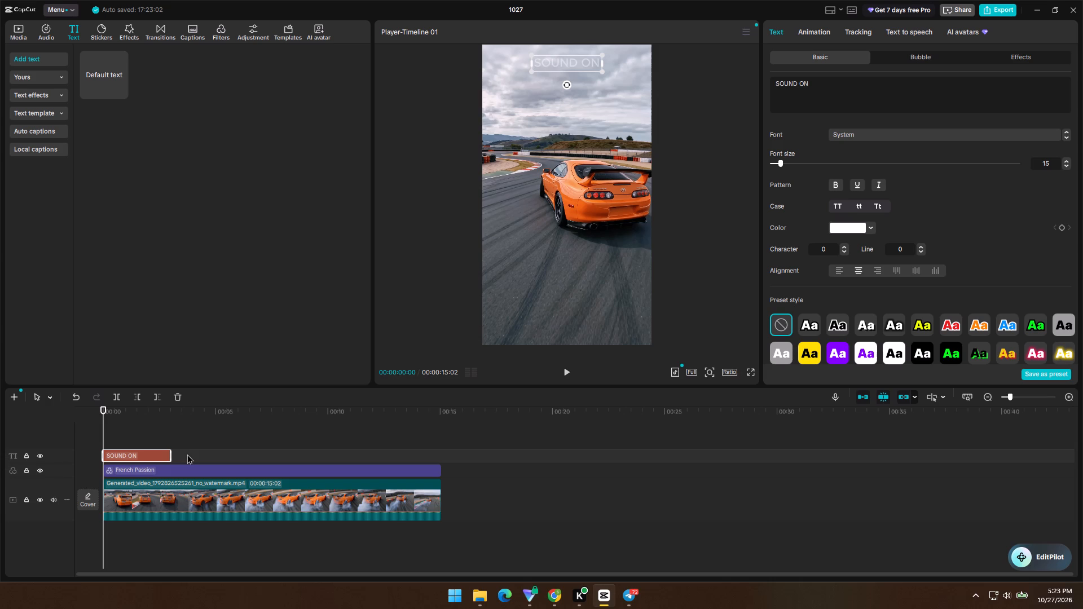
Extend the SOUND ON text to the end of the orange-car video and briefly play the start.
left_click_drag(169, 457, 438, 464)
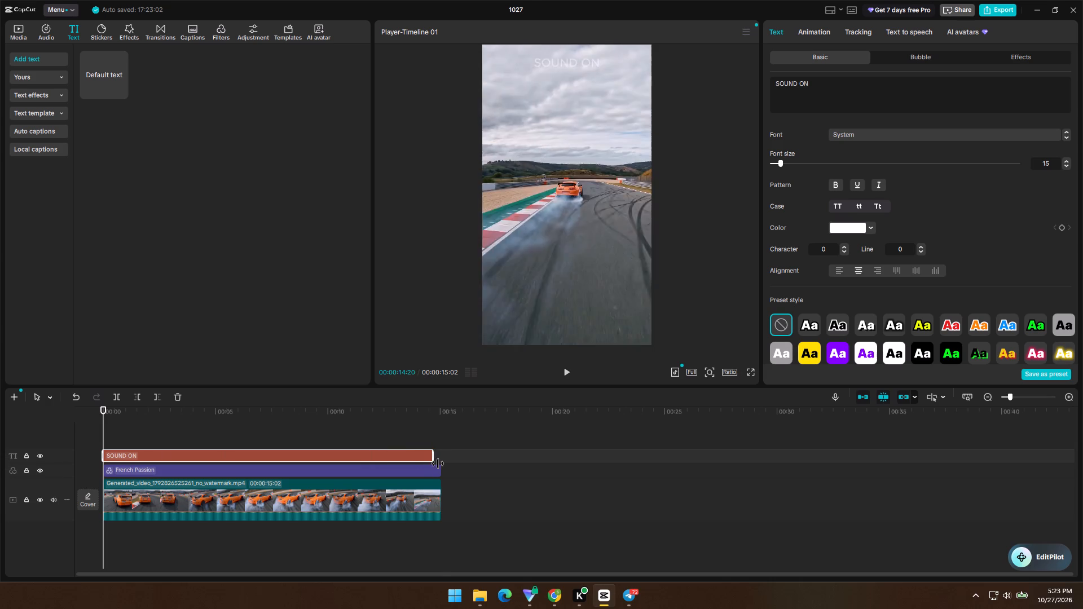
left_click_drag(438, 464, 438, 464)
key("space")
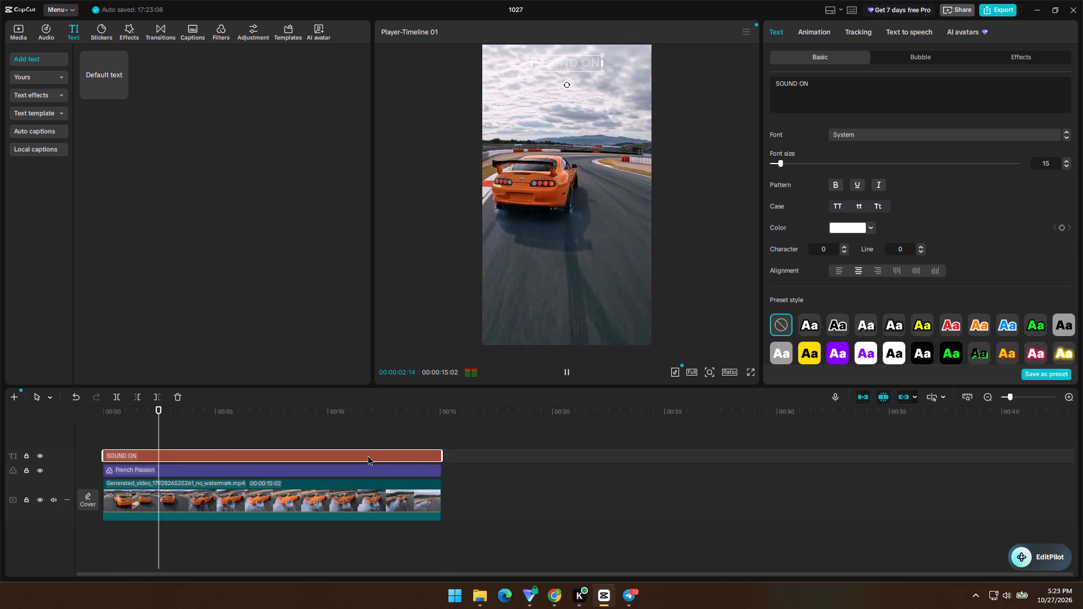
key("space")
Export the orange-car video under the name "28 october E".
left_click(1003, 11)
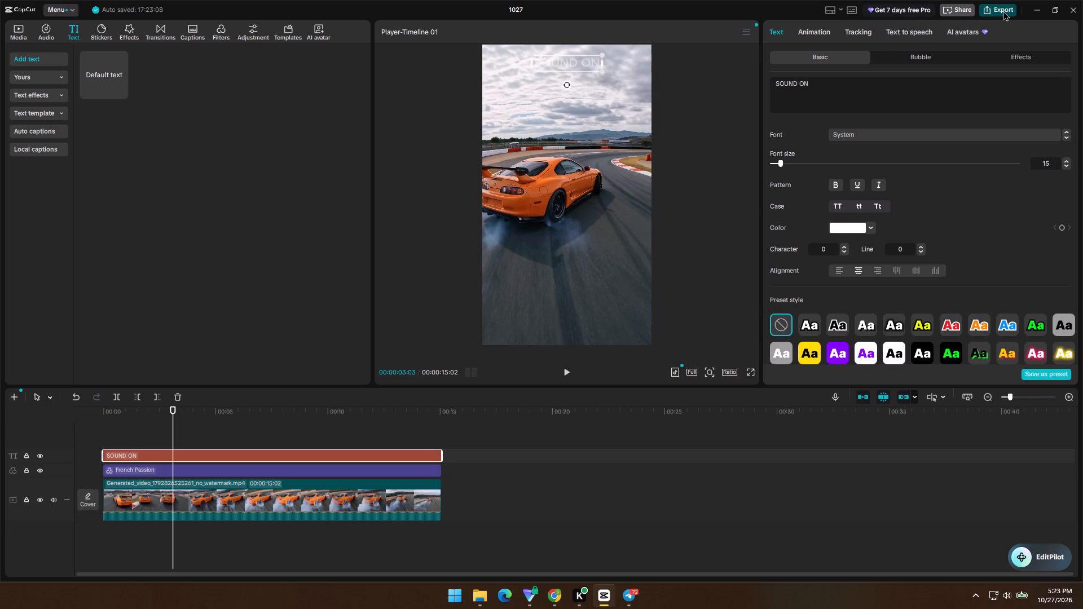
double_click(627, 160)
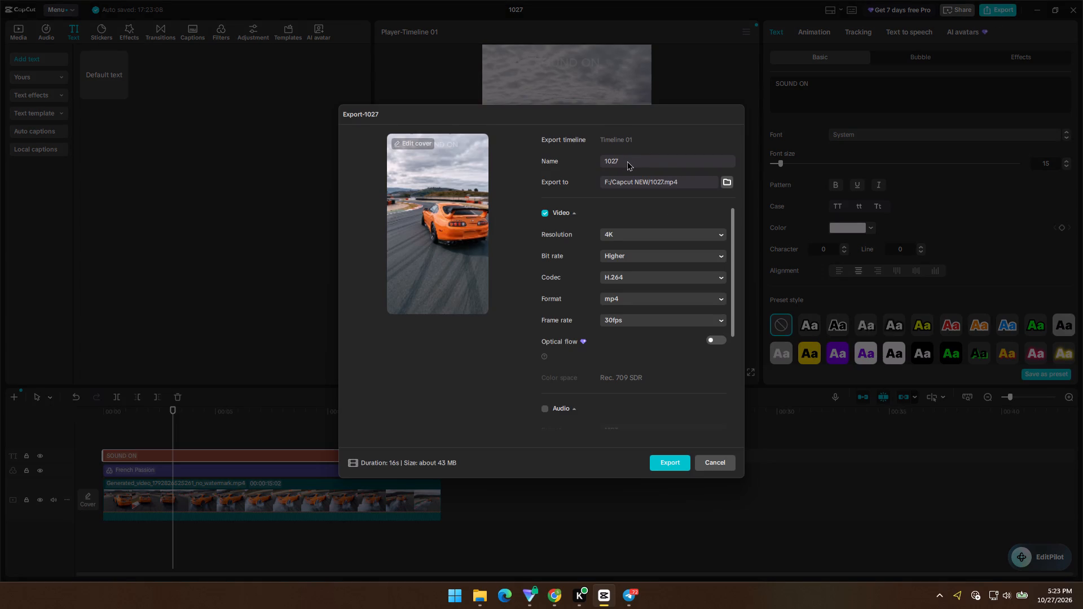
type("28 october")
key("space")
key("shift+e")
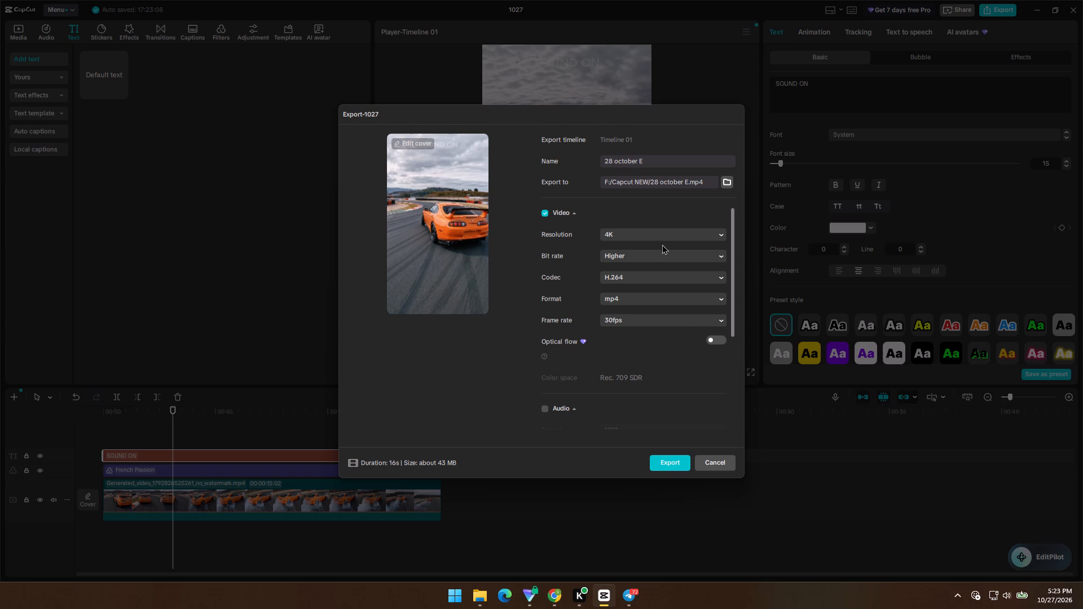
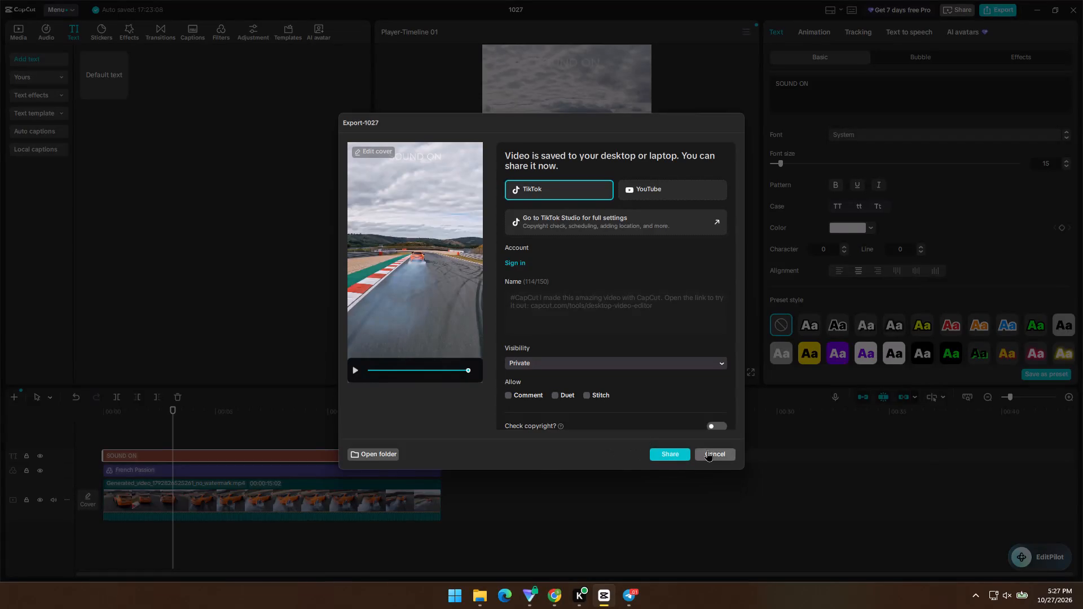
Dismiss the finished export's sharing options without sharing and close the 1027 project.
left_click(716, 448)
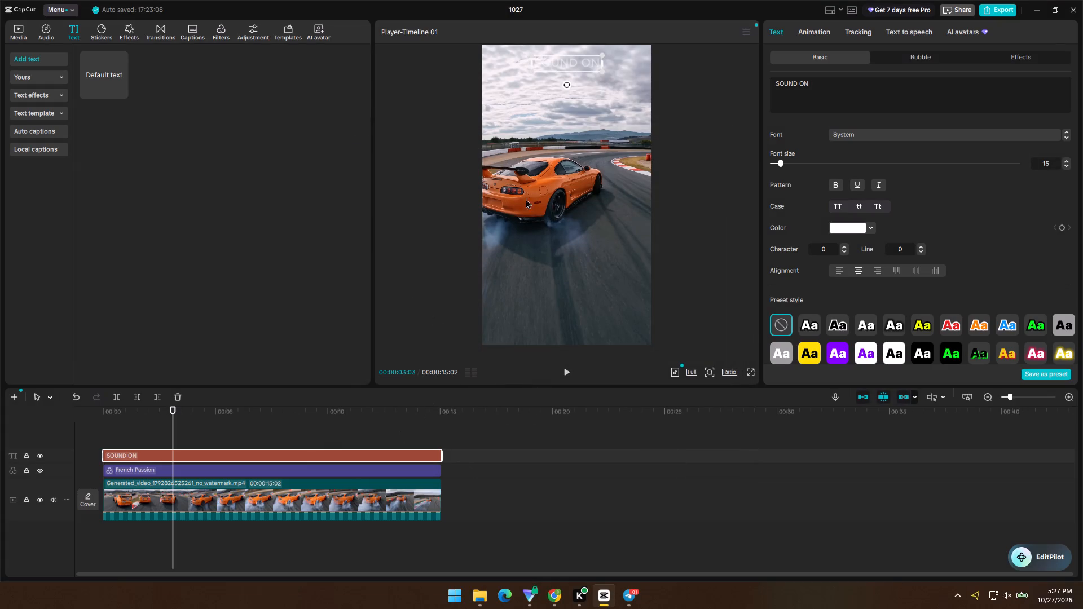
left_click(1070, 14)
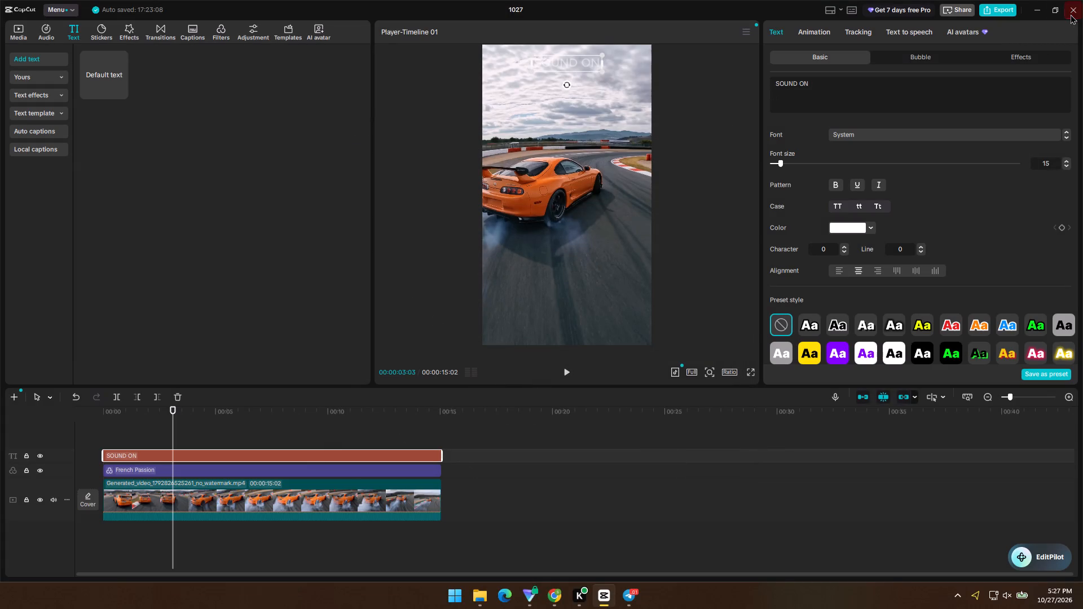
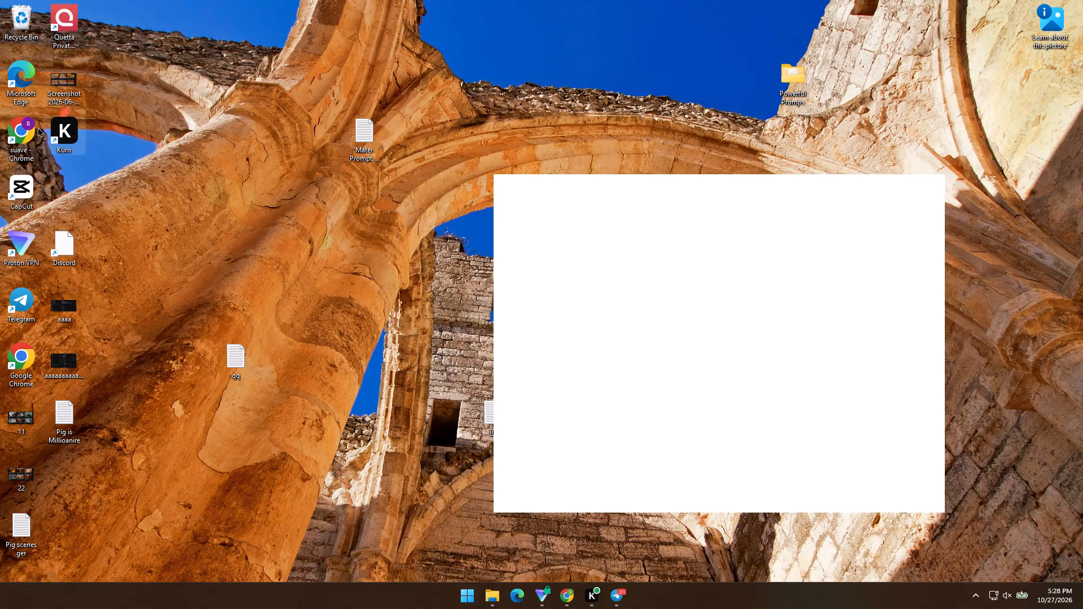
Empty the Recycle Bin, permanently deleting its items.
right_click(15, 9)
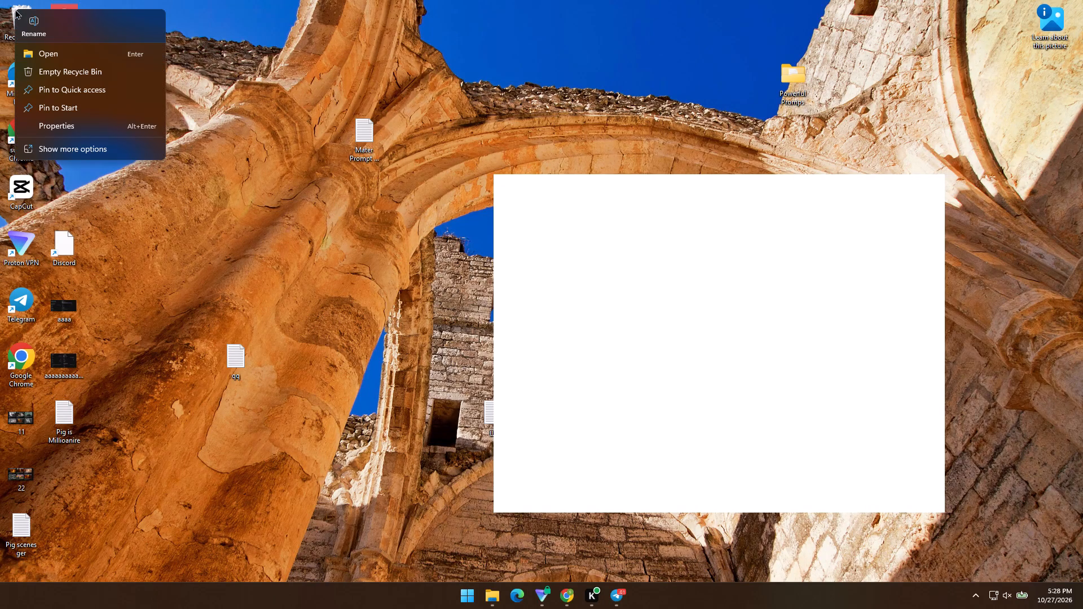
left_click(55, 70)
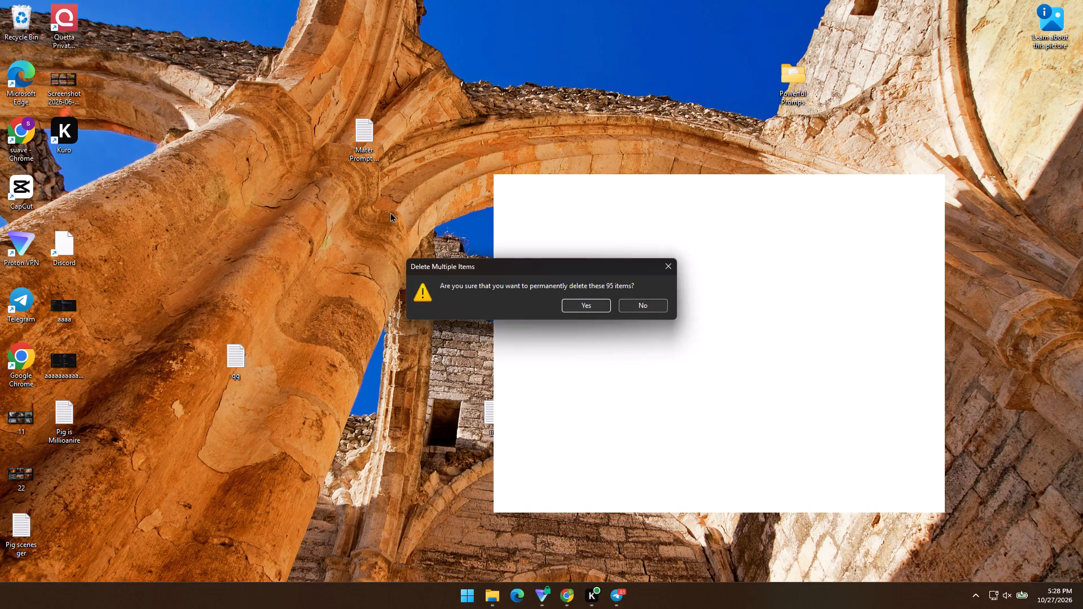
left_click(582, 306)
Switch to File Explorer to view the exported videos in the Capcut NEW folder, and open the Downloads folder.
left_click(495, 601)
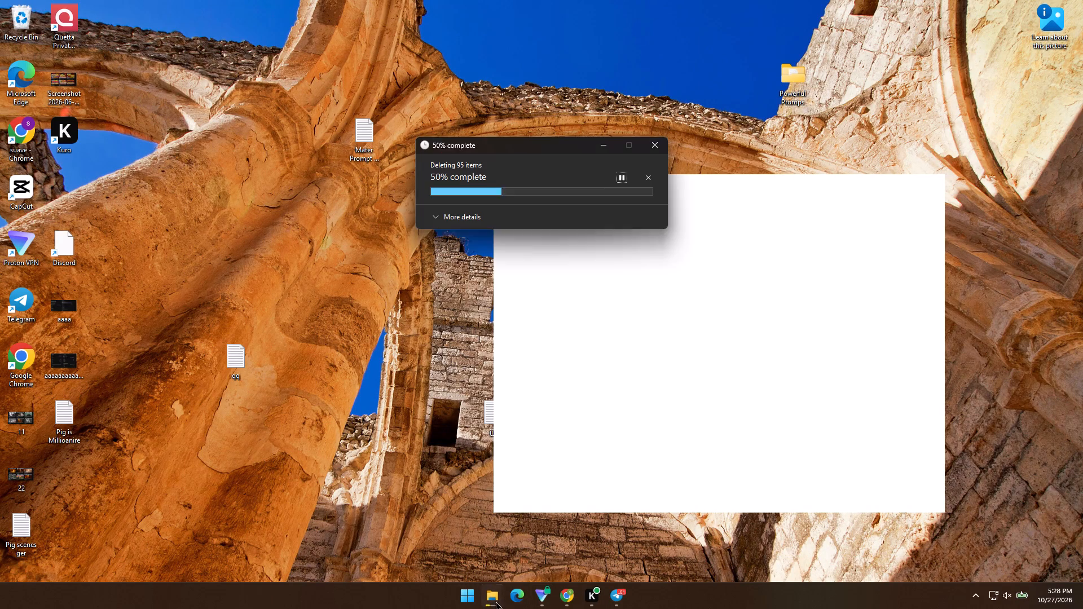
left_click(481, 560)
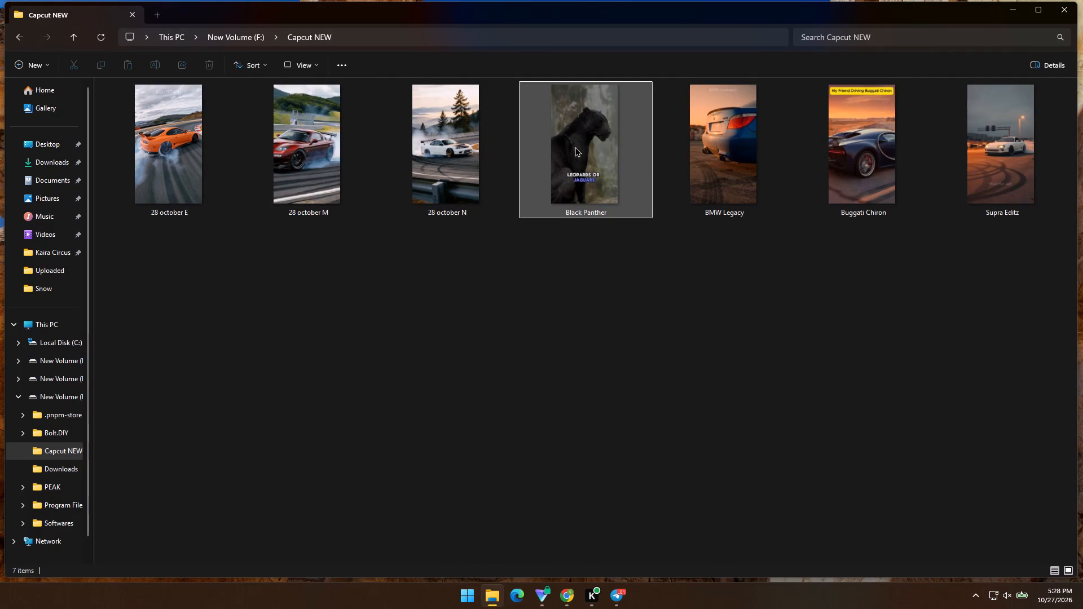
left_click(561, 159)
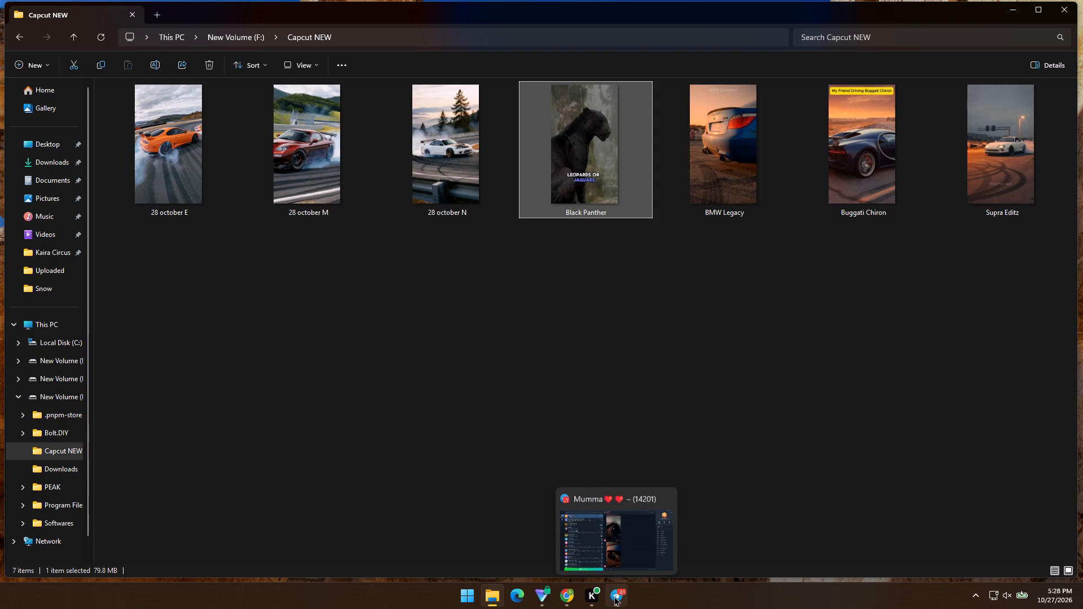
left_click(60, 160)
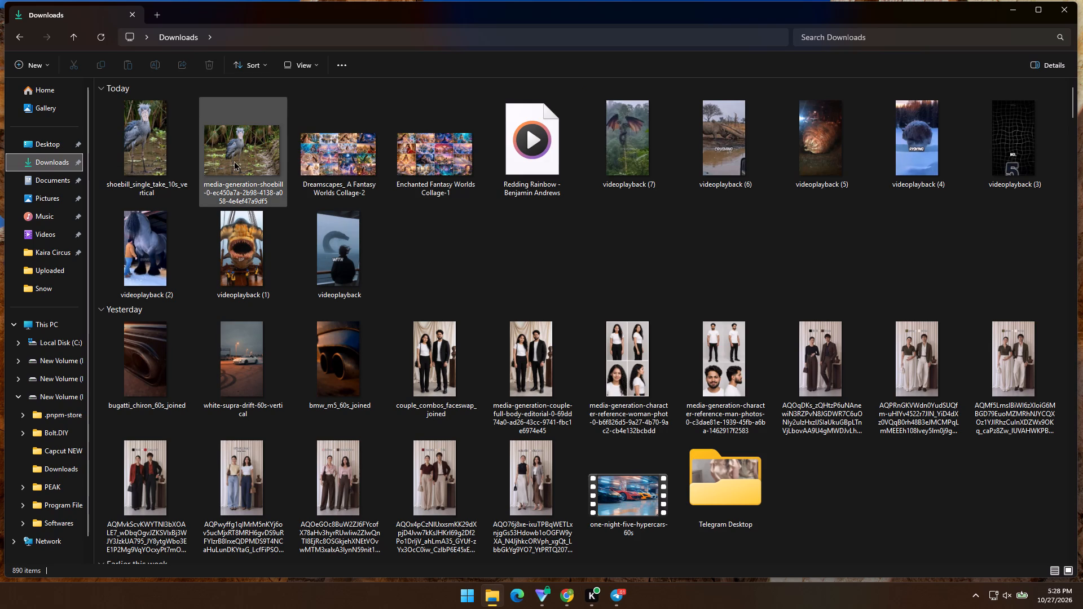